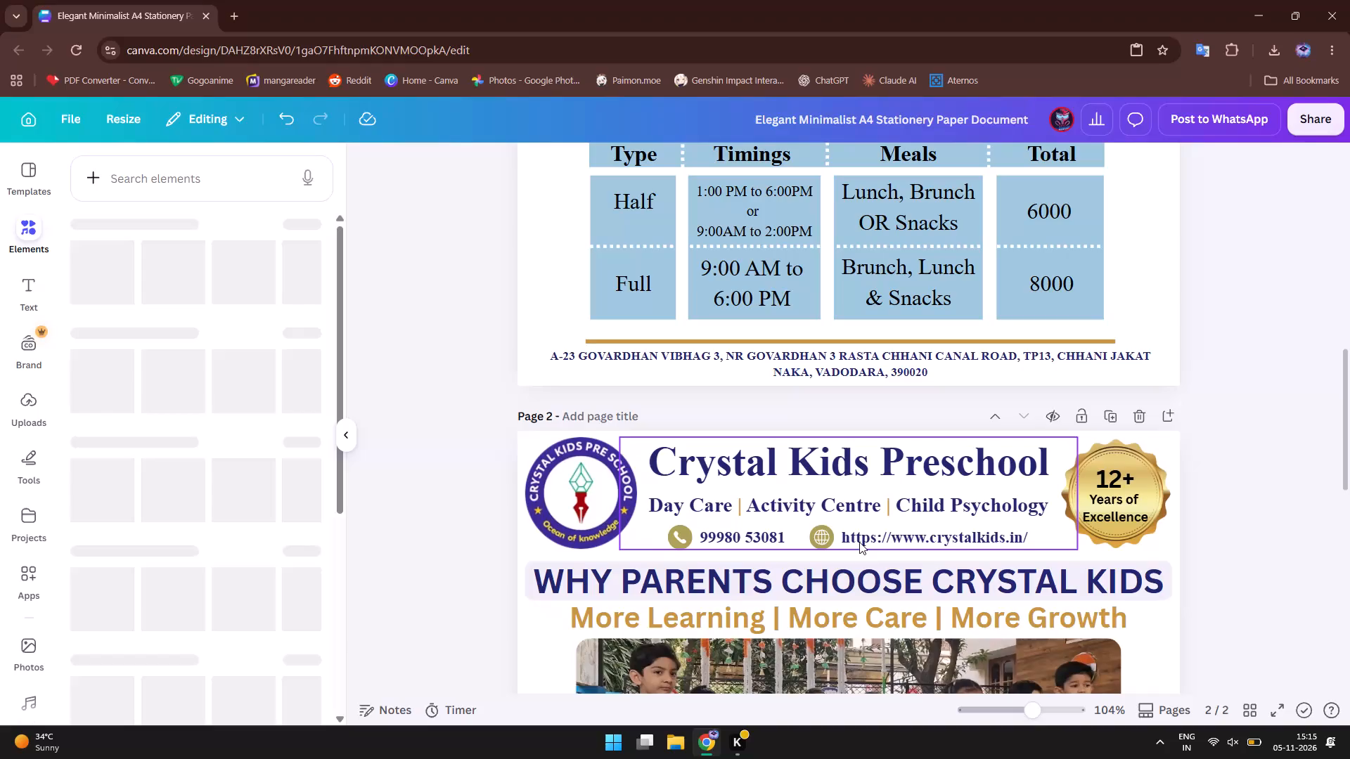
# Lower the display brightness to 10 in the system quick settings.
pyautogui.click(1226, 749)
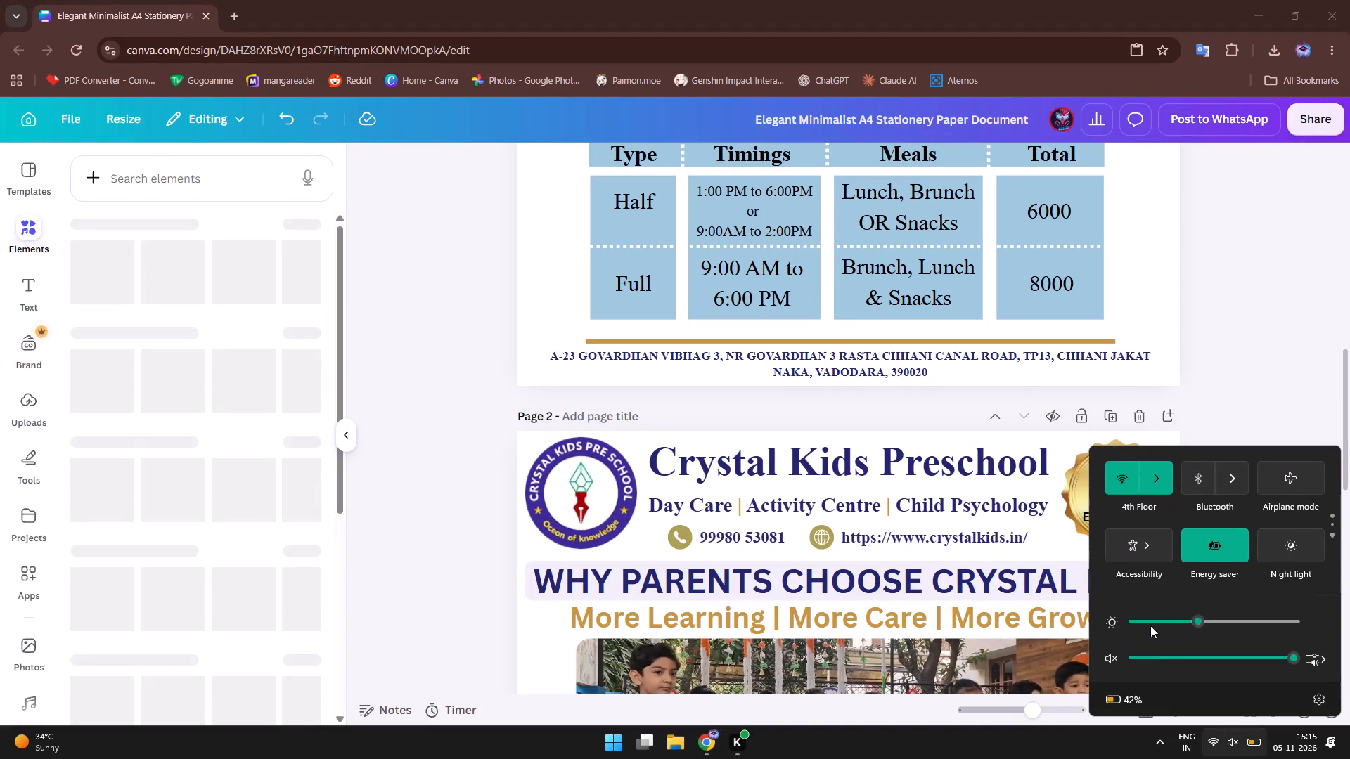
pyautogui.click(1152, 625)
pyautogui.press('Left')
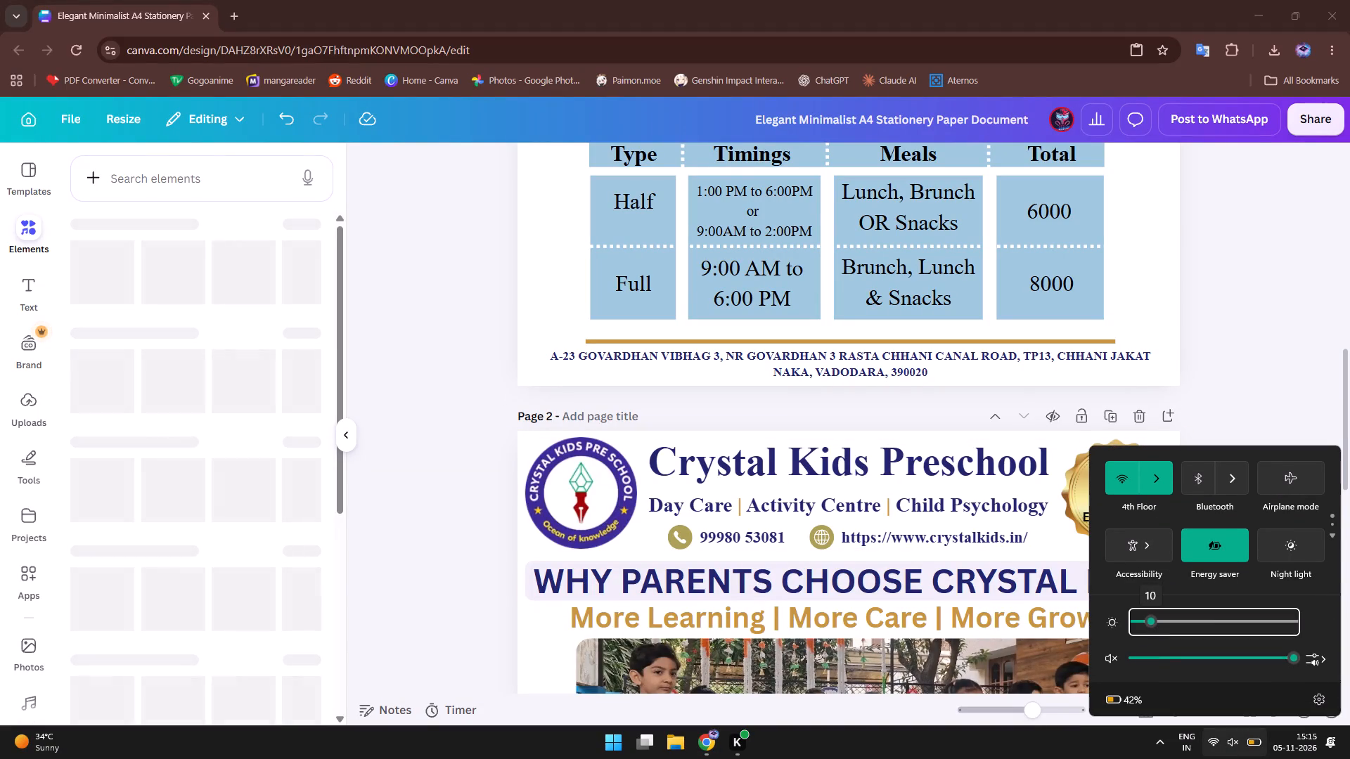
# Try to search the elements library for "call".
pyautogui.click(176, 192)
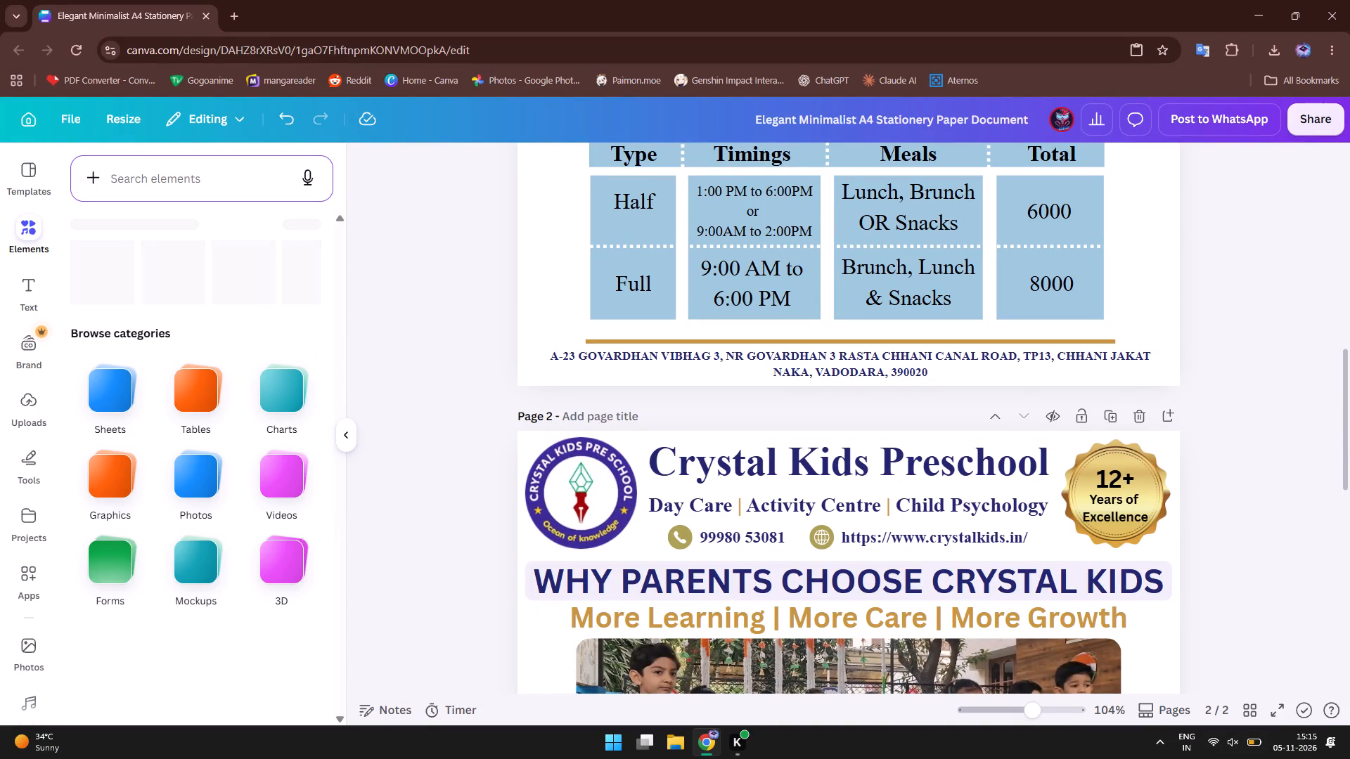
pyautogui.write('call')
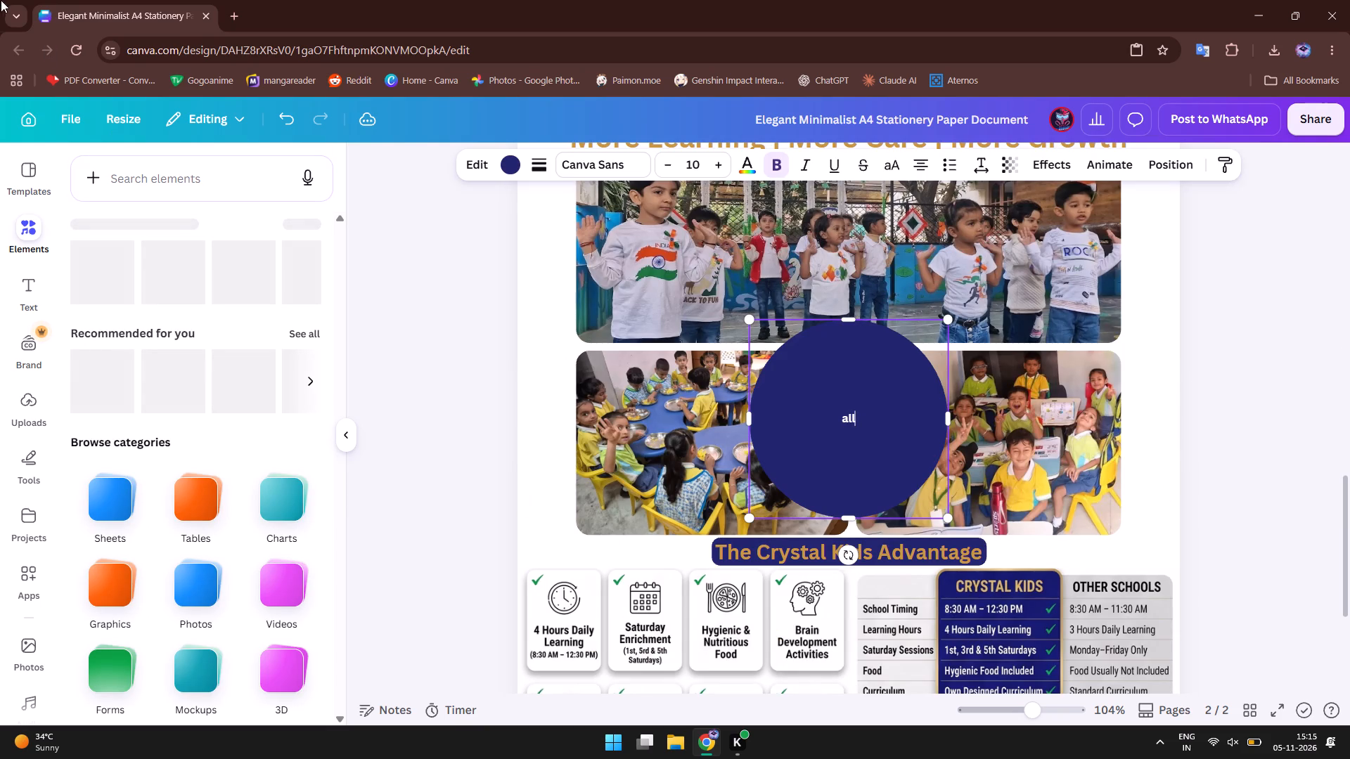
# Search the elements library for "phone".
pyautogui.click(157, 172)
pyautogui.write('phone')
pyautogui.press('Return')
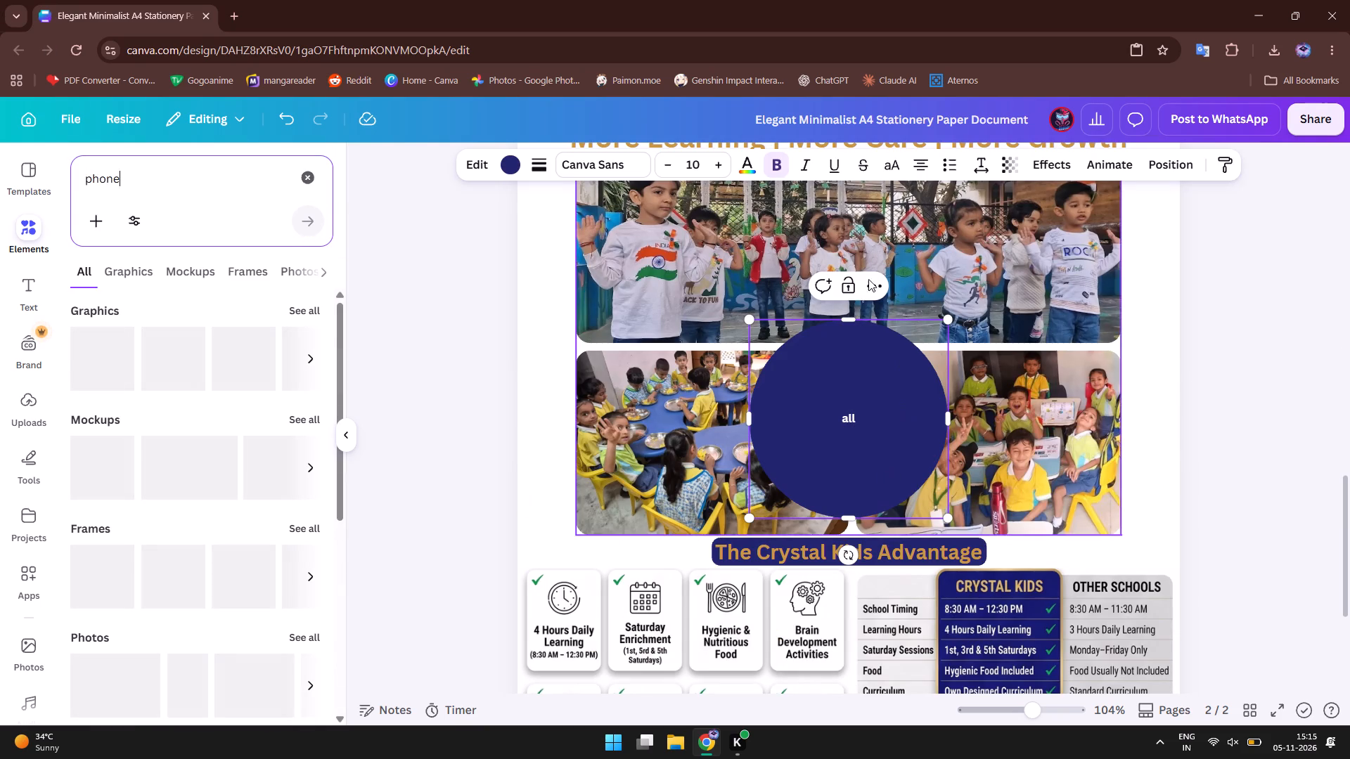
# Delete the dark blue circle containing the text "all" from the photo collage on page 2.
pyautogui.click(870, 285)
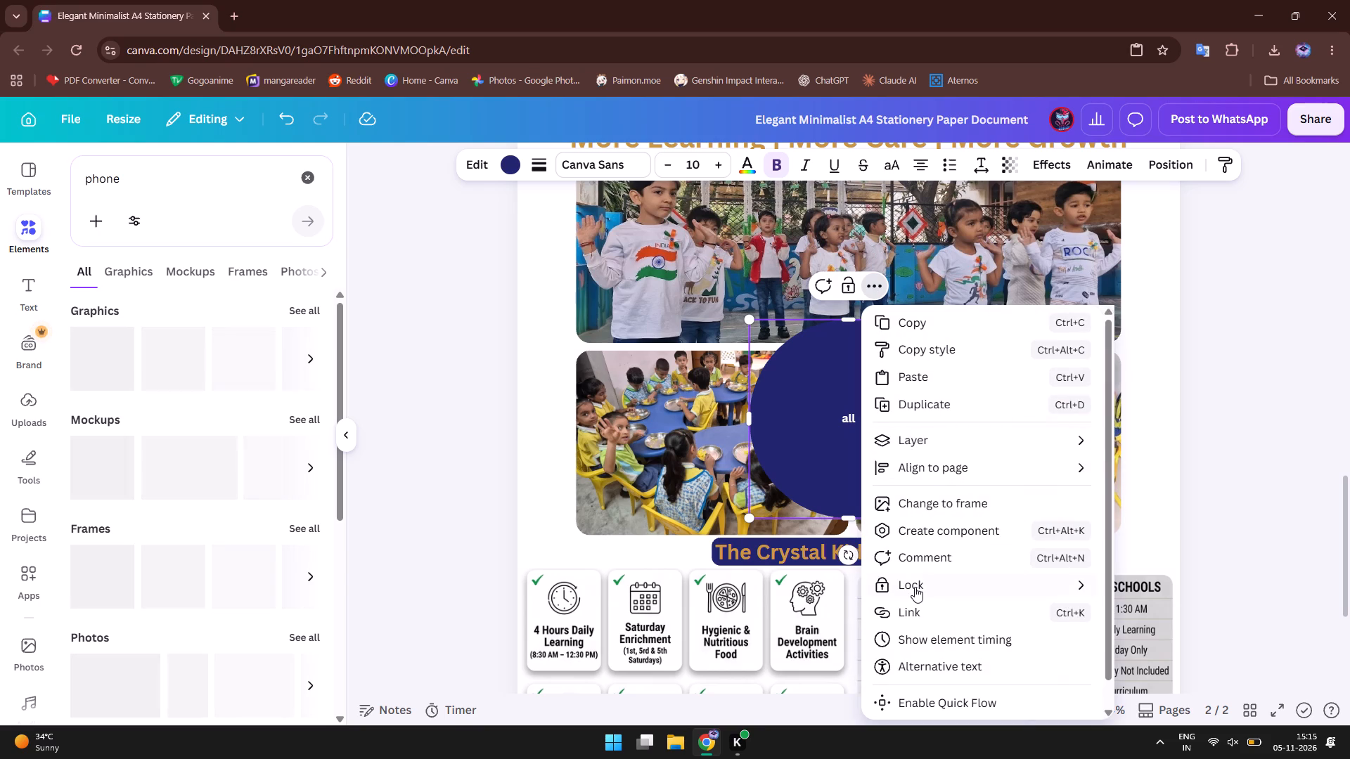
pyautogui.click(819, 413)
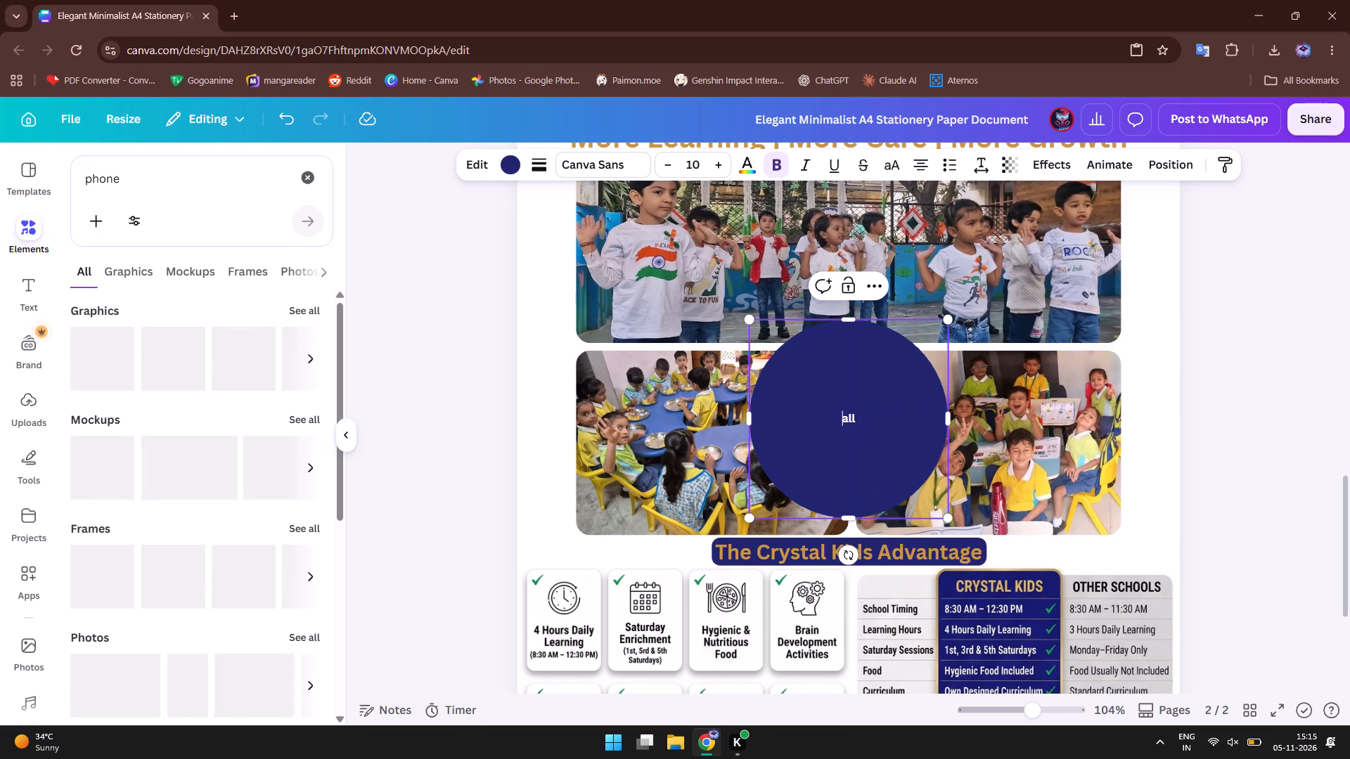
pyautogui.click(451, 450)
pyautogui.click(846, 427)
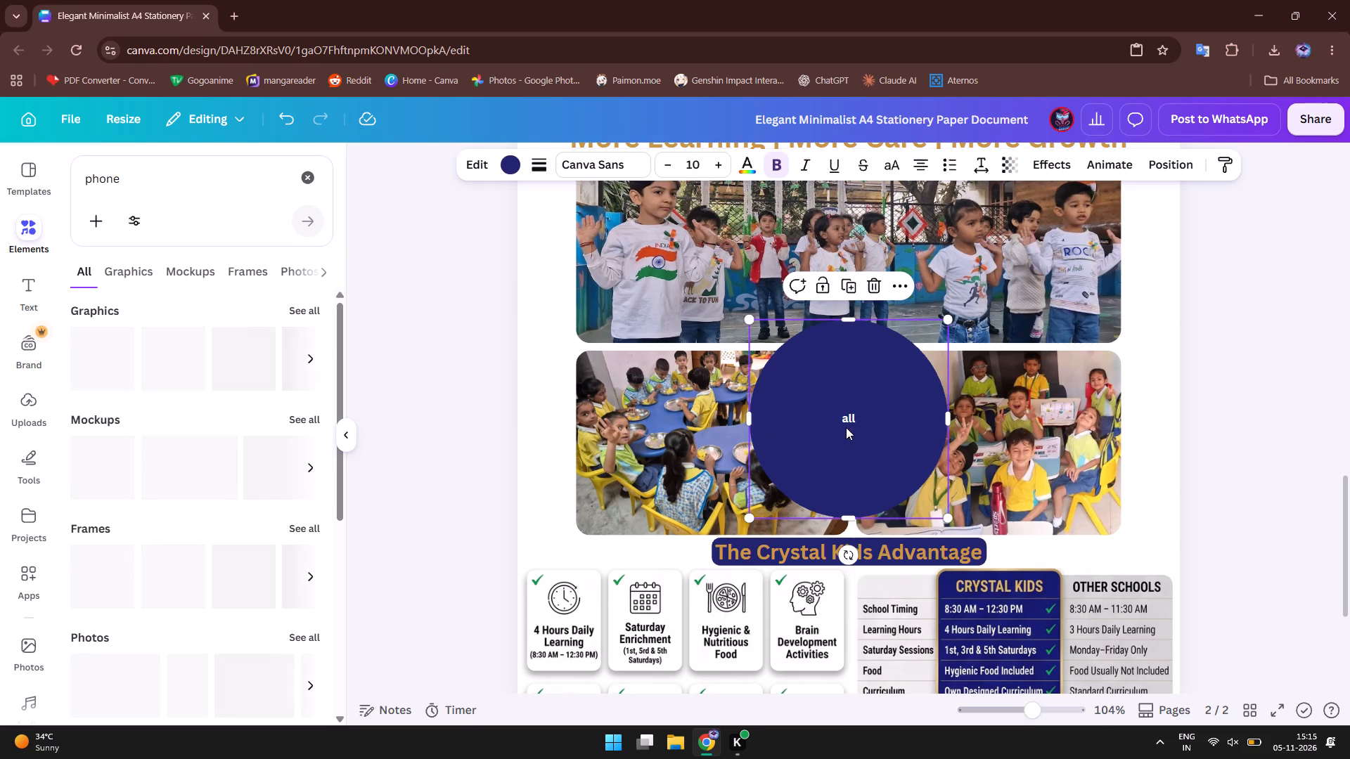
pyautogui.click(872, 284)
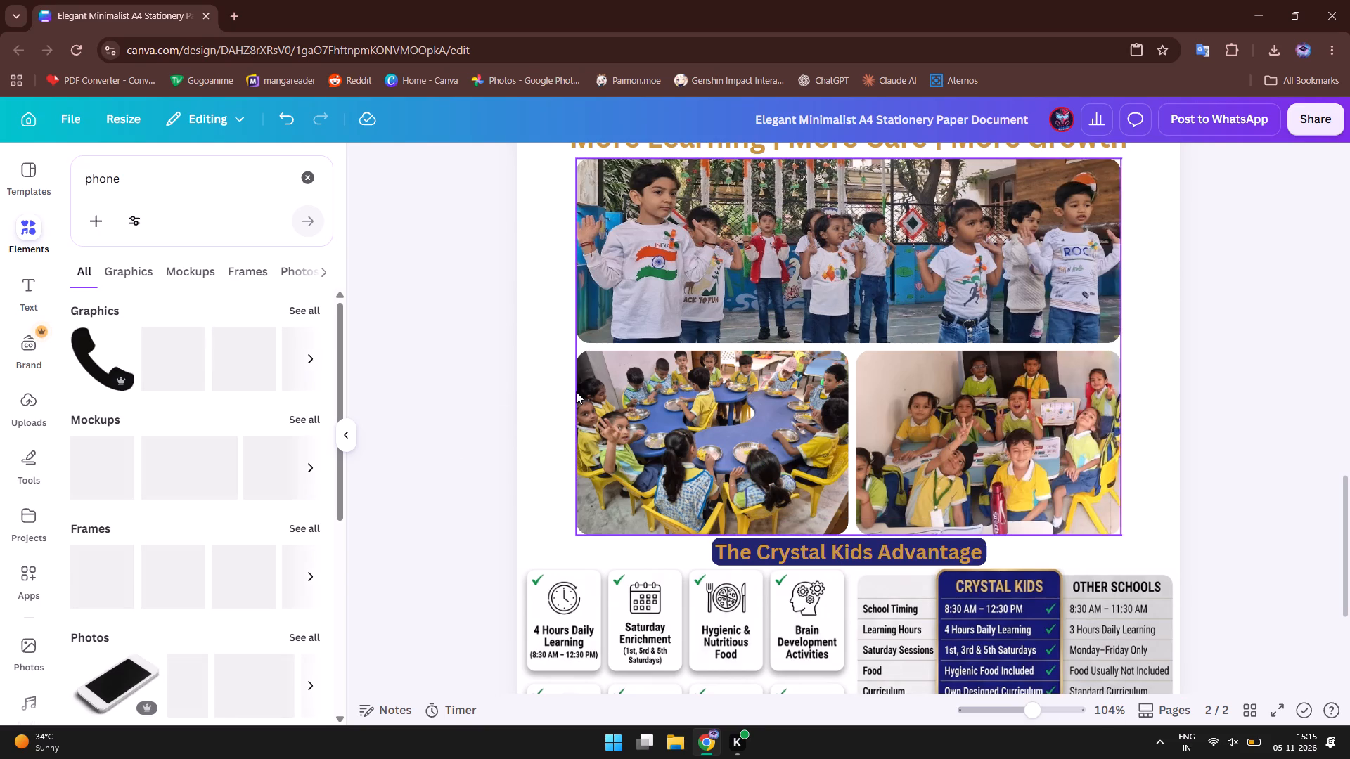
# Show all graphics results for the "phone" search.
pyautogui.click(304, 310)
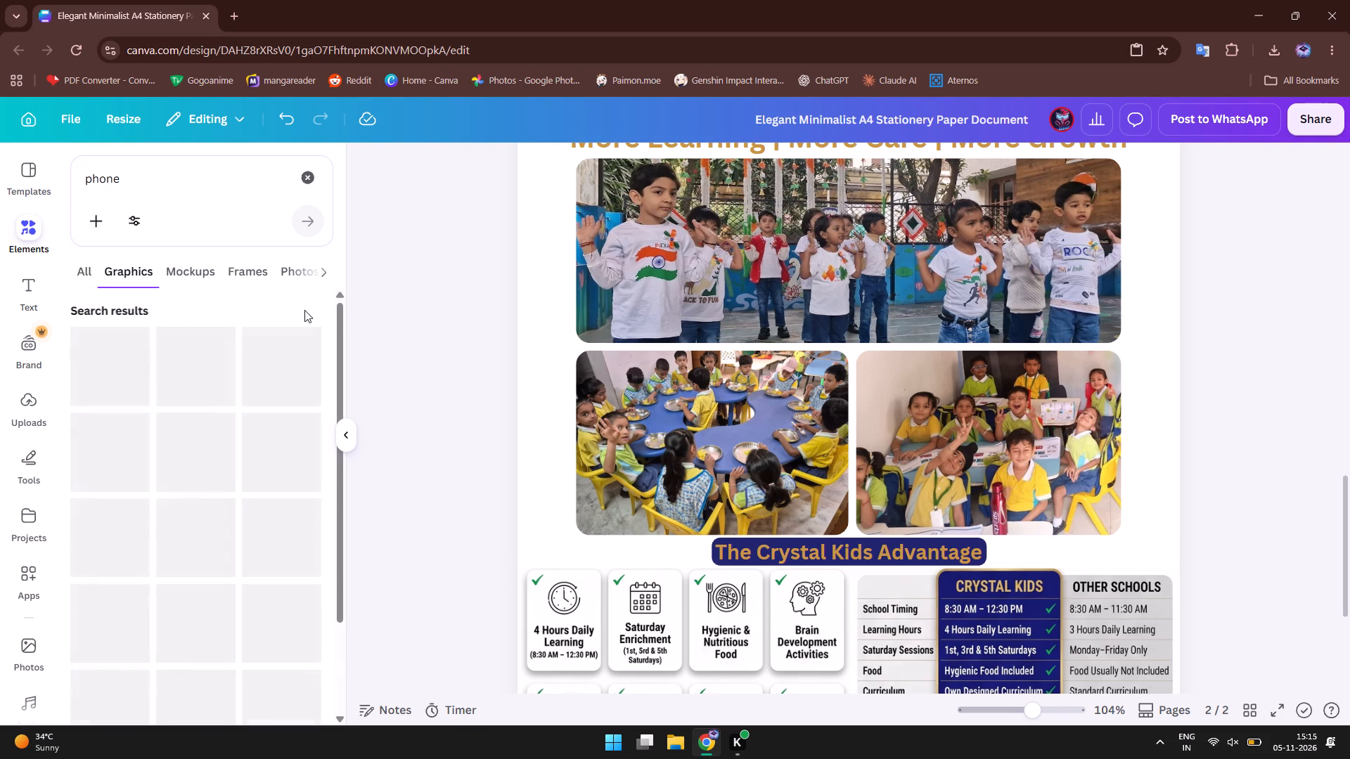
# Ungroup the page 2 header block holding the school name, tagline and contact details, and clear the selection.
pyautogui.scroll(-3, 513, 446)
pyautogui.scroll(4, 513, 446)
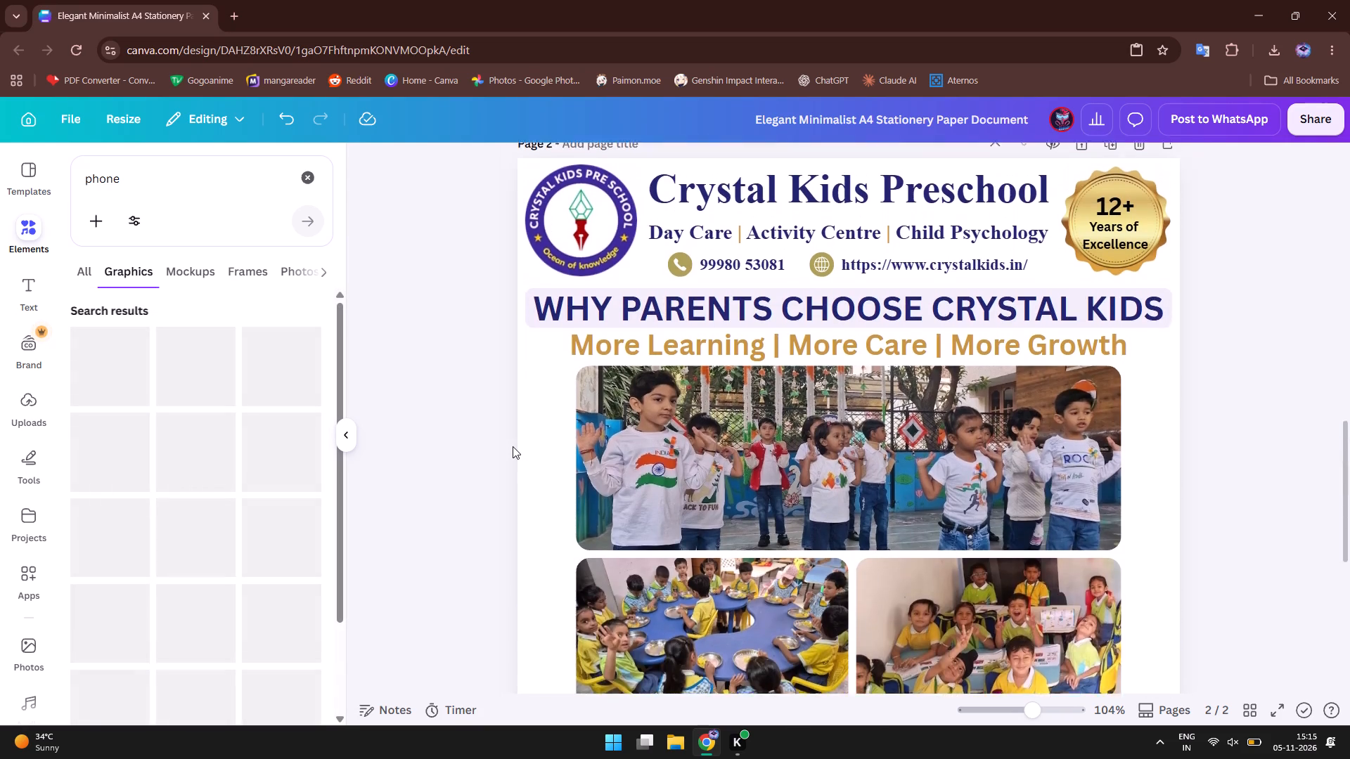
pyautogui.scroll(1, 513, 446)
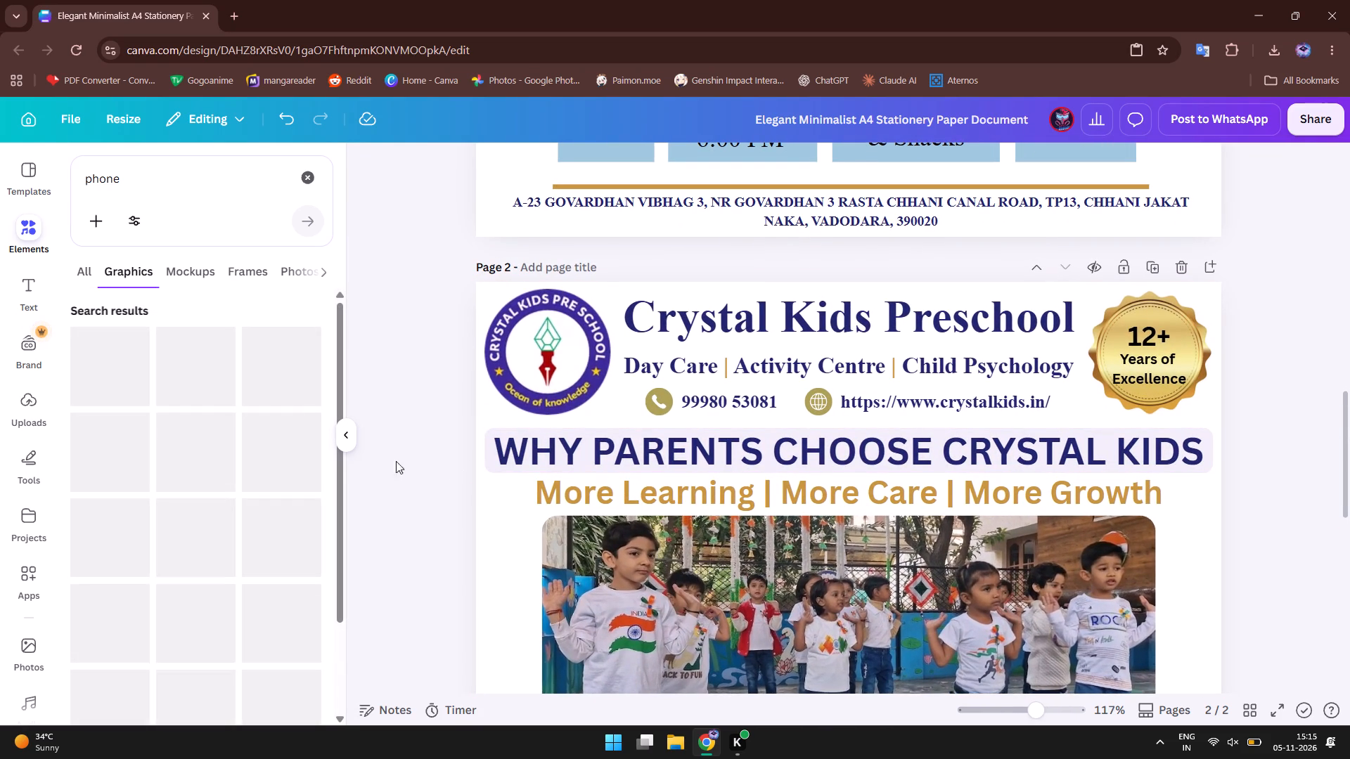
pyautogui.scroll(1, 570, 515)
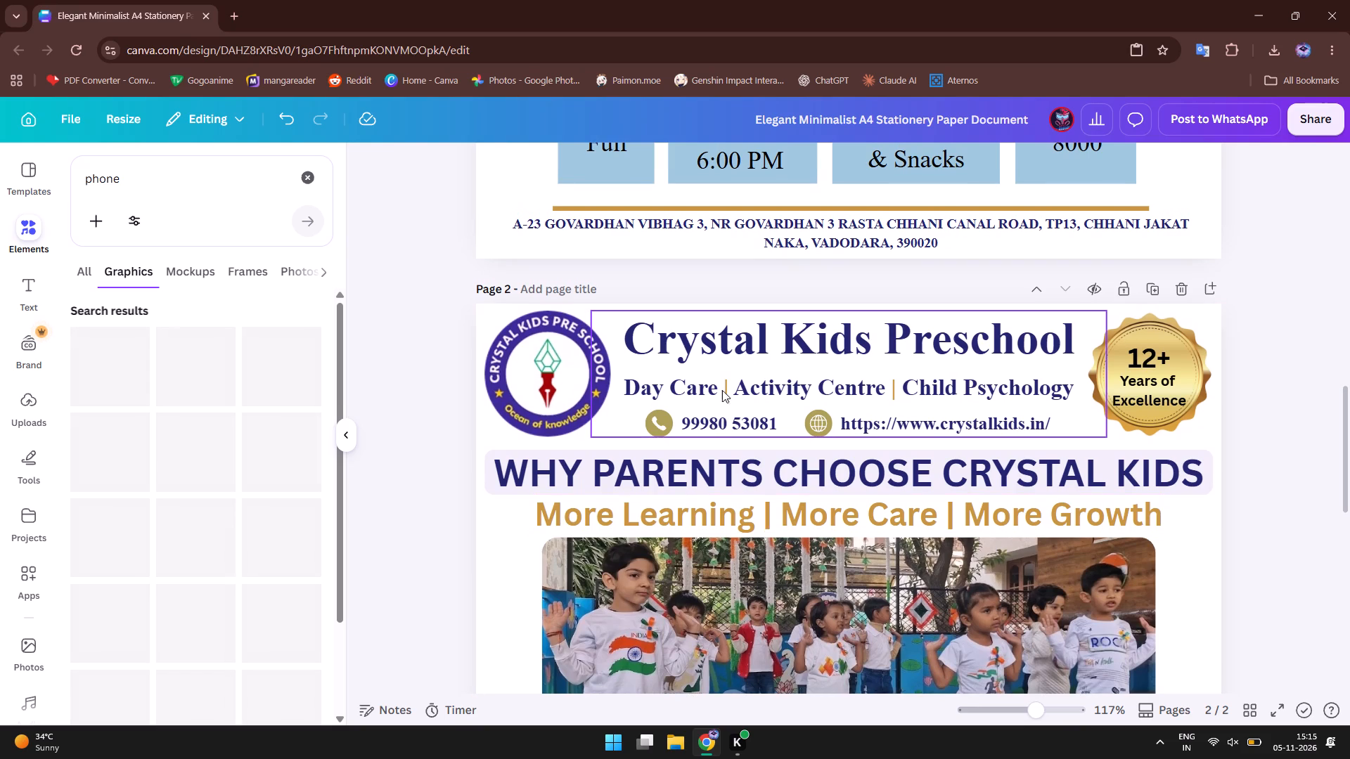
pyautogui.click(660, 420)
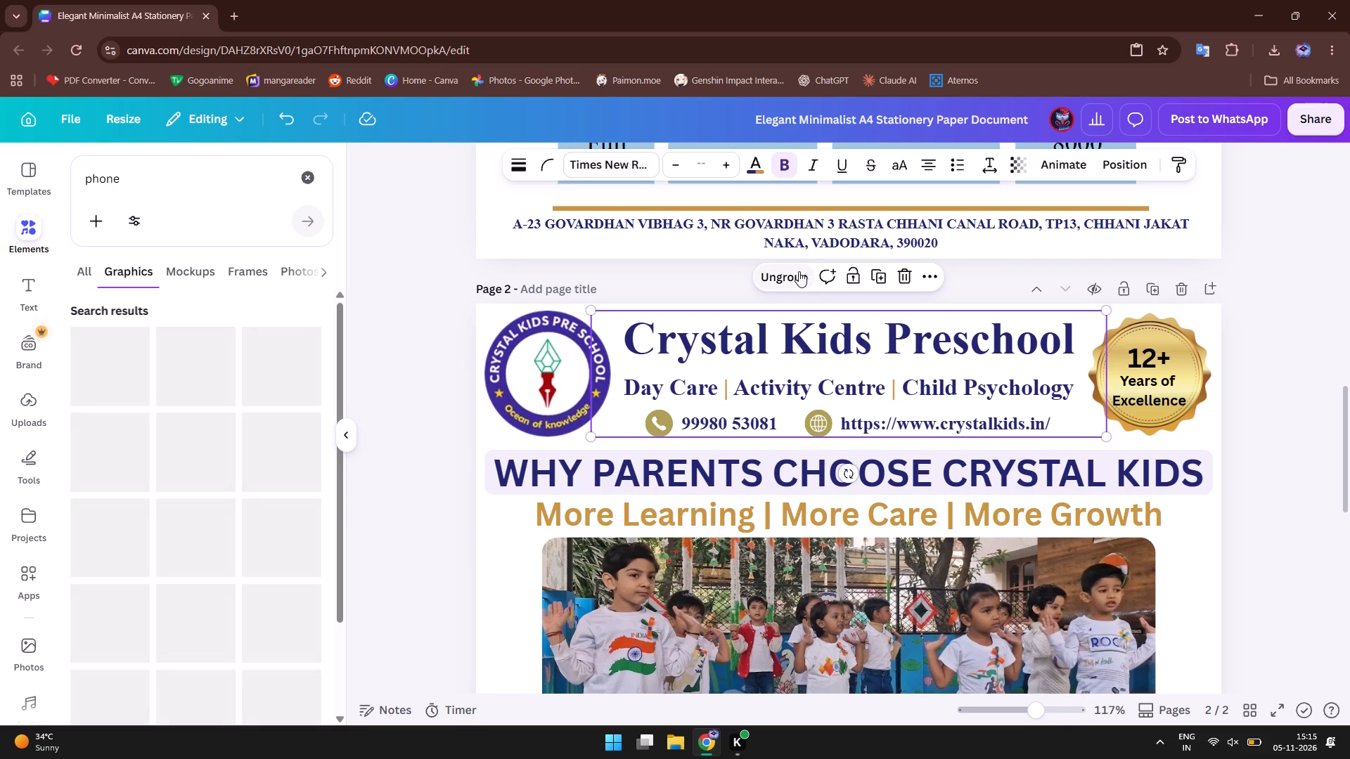
pyautogui.click(798, 268)
pyautogui.click(499, 443)
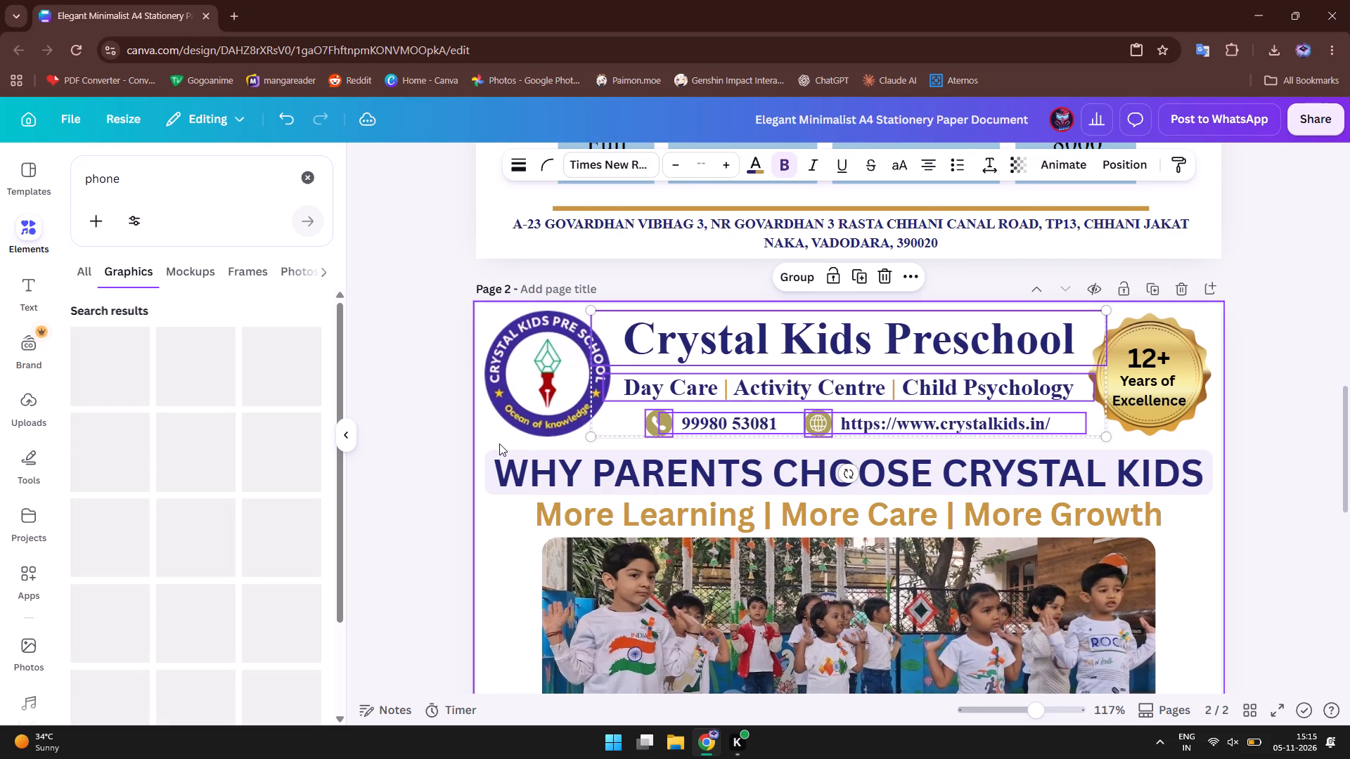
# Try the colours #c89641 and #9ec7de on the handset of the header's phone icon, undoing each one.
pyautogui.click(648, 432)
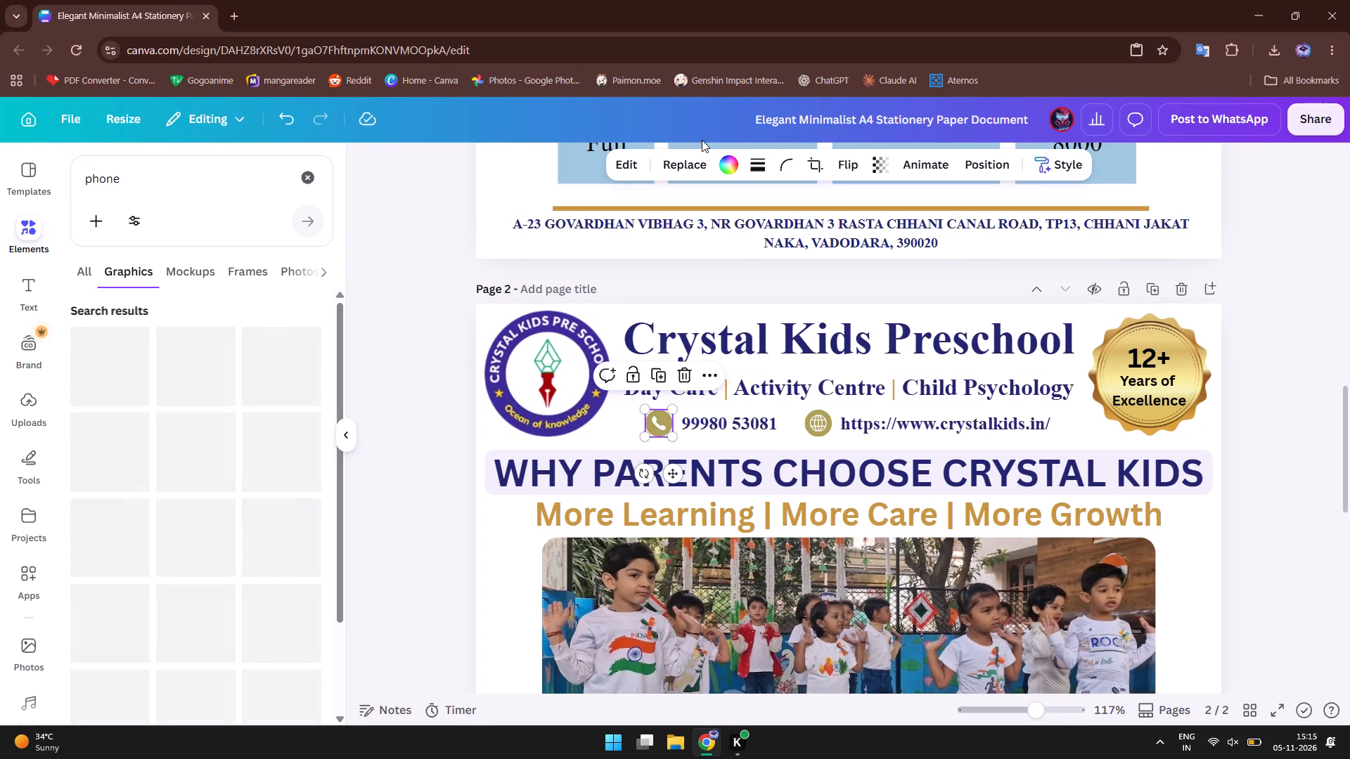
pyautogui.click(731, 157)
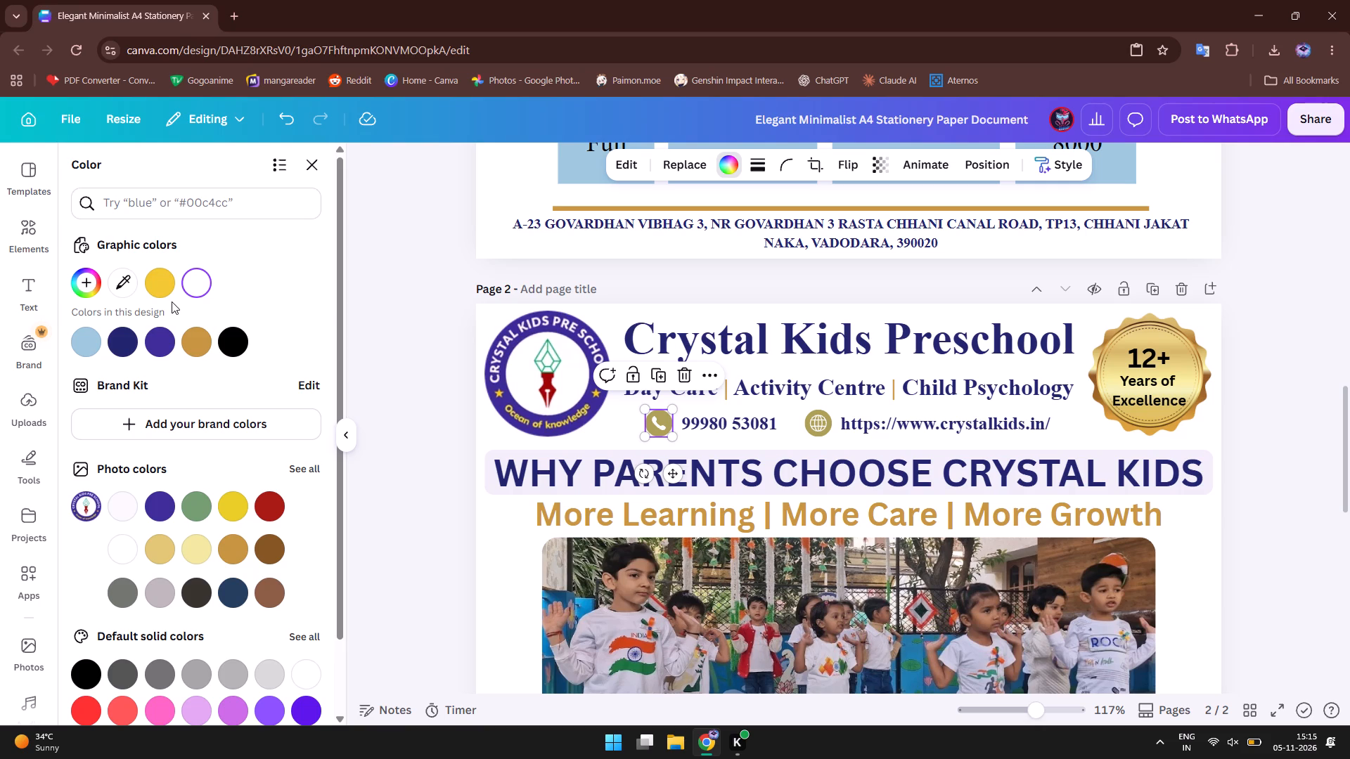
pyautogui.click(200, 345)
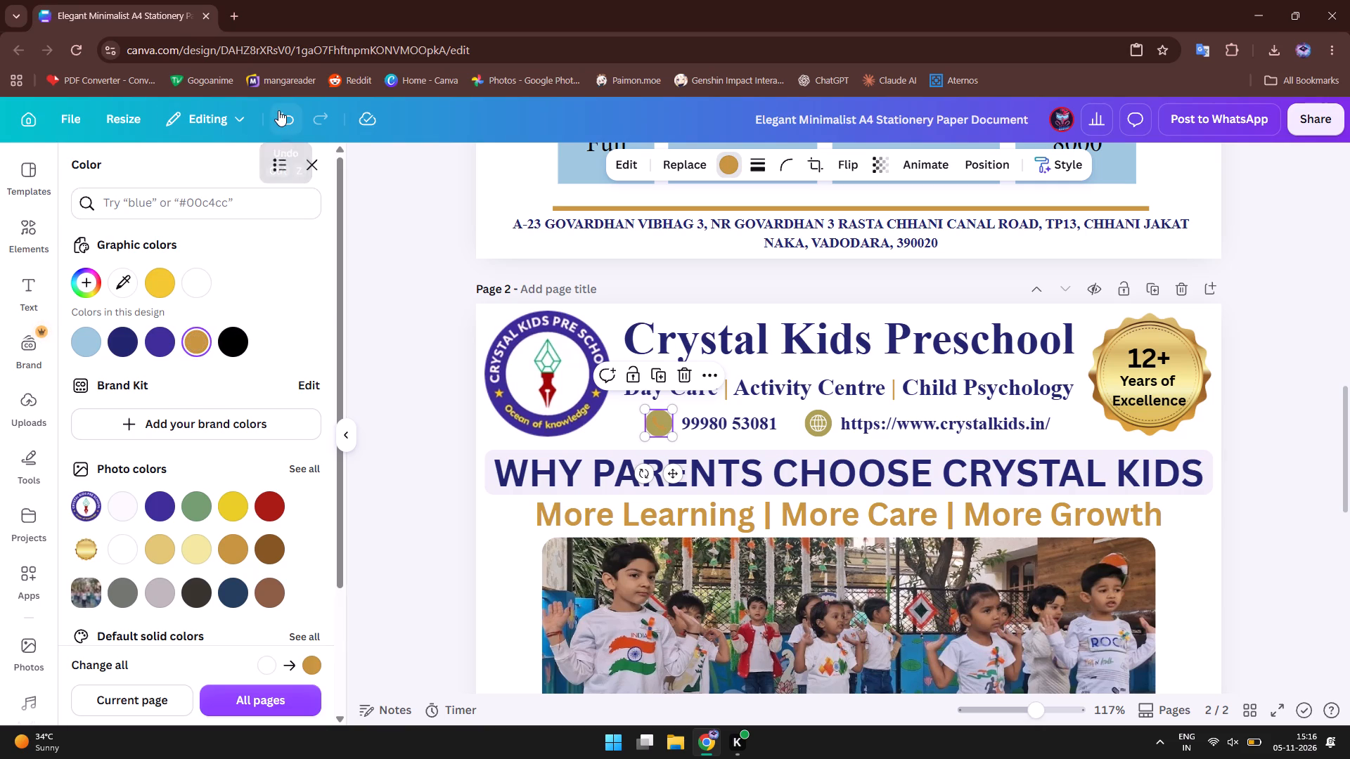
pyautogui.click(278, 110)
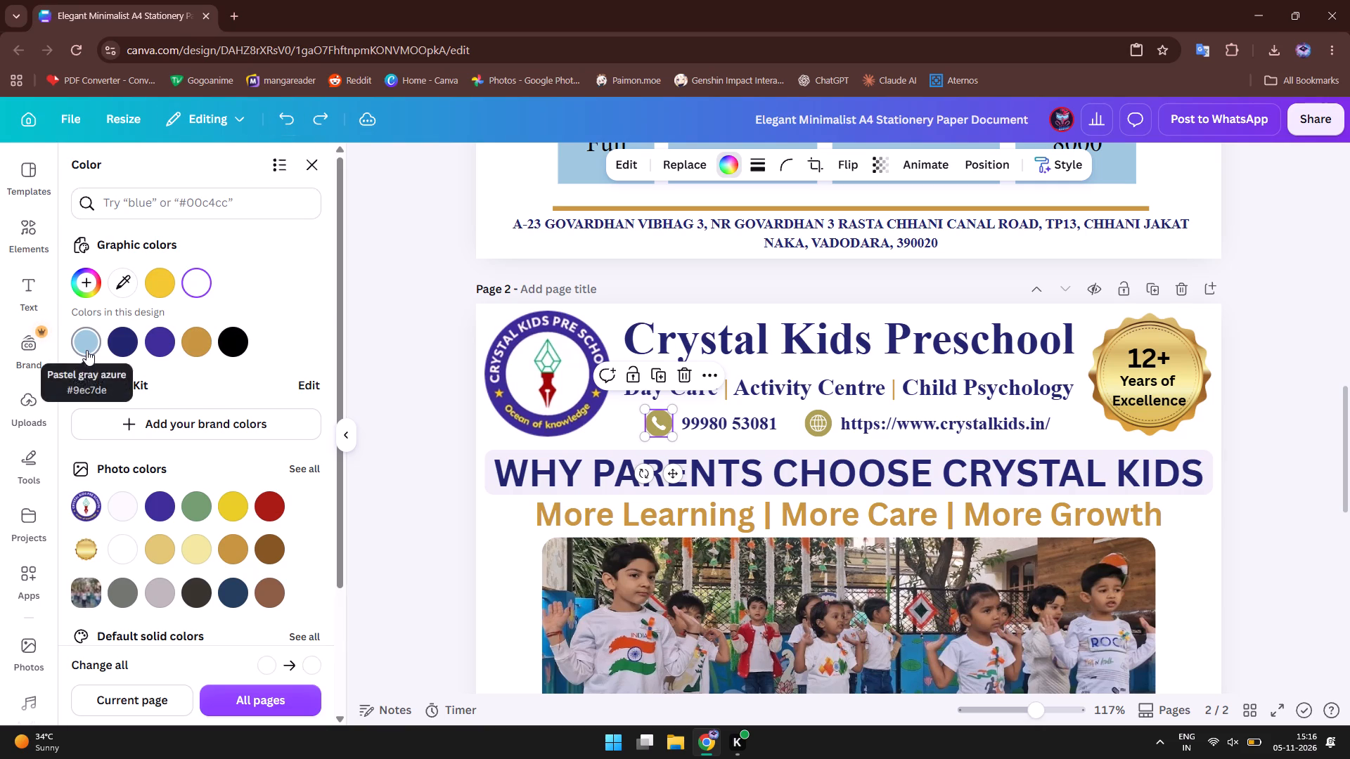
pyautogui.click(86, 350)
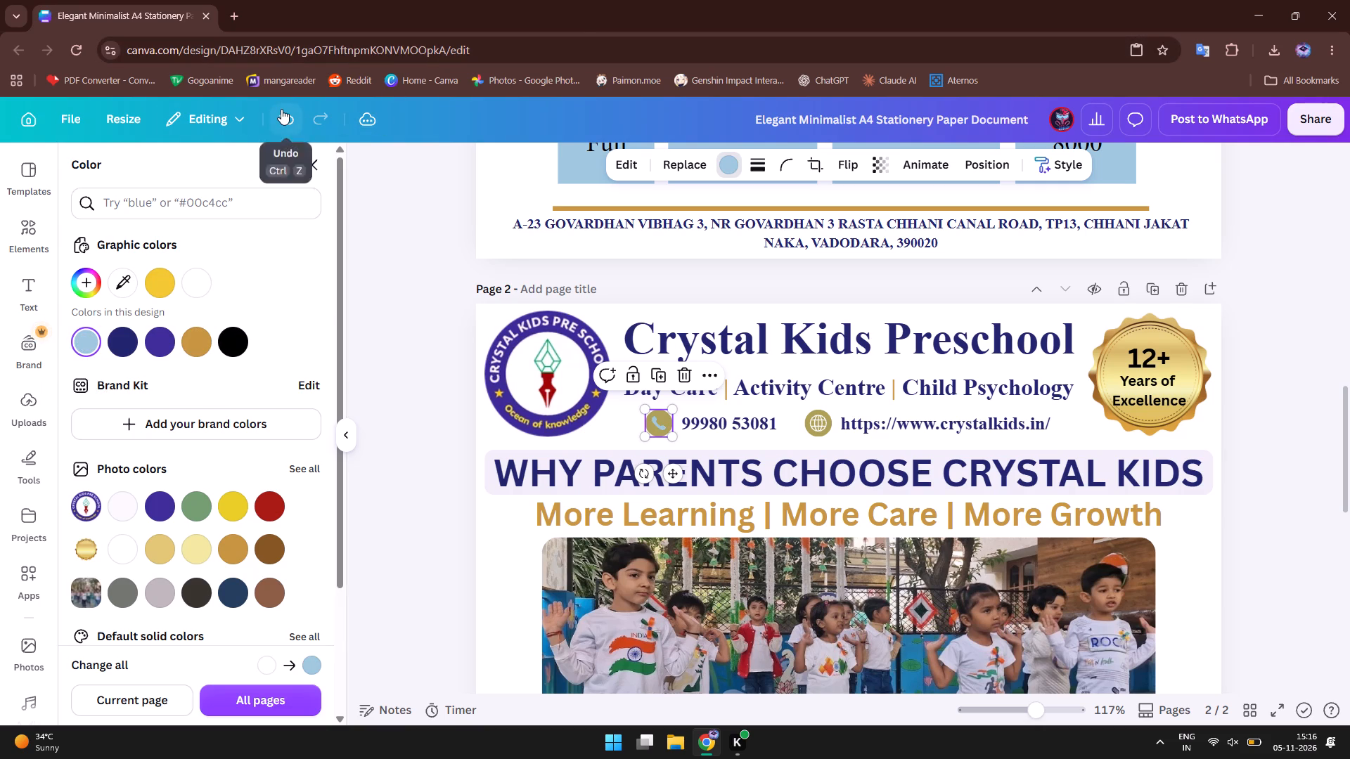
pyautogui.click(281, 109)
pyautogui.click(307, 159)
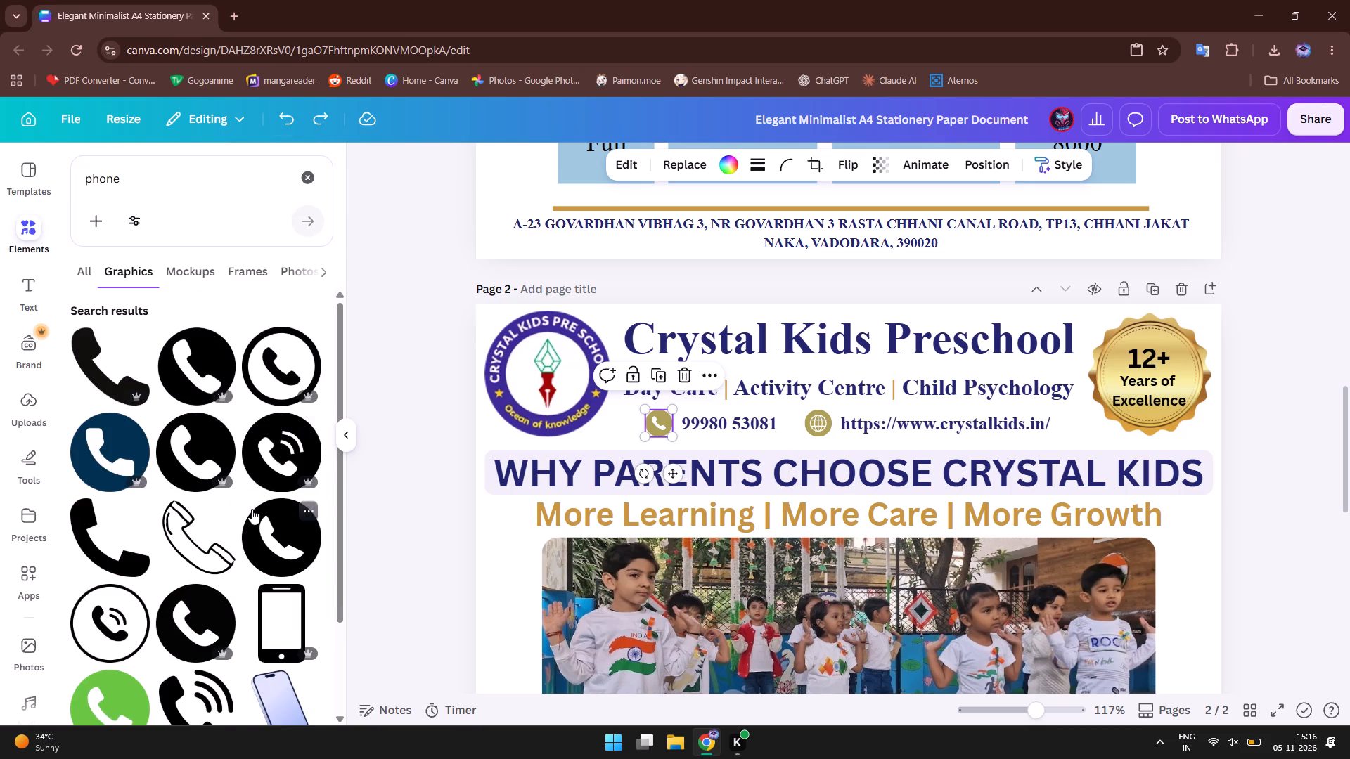
# Insert the black round phone graphic with a handset cutout from the search results onto page 2.
pyautogui.scroll(-1, 252, 509)
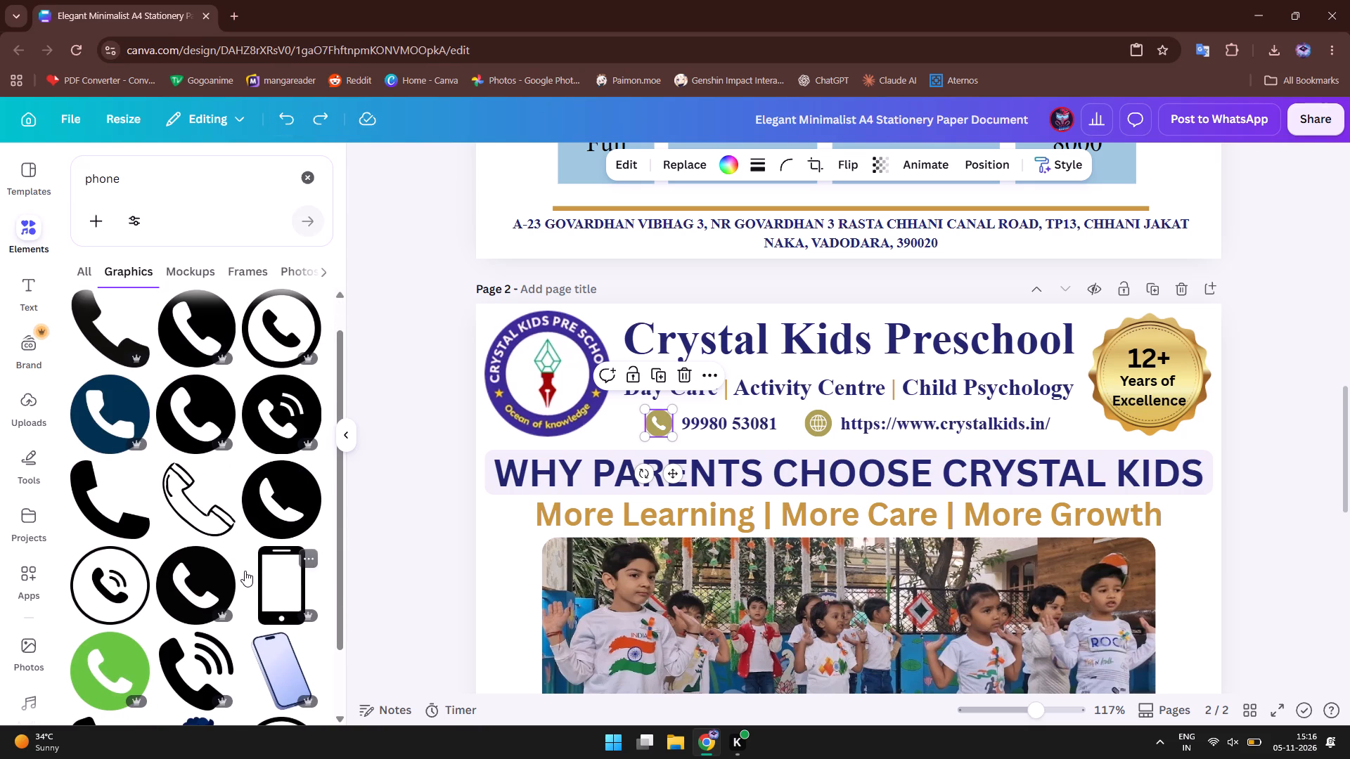
pyautogui.hscroll(1, 245, 571)
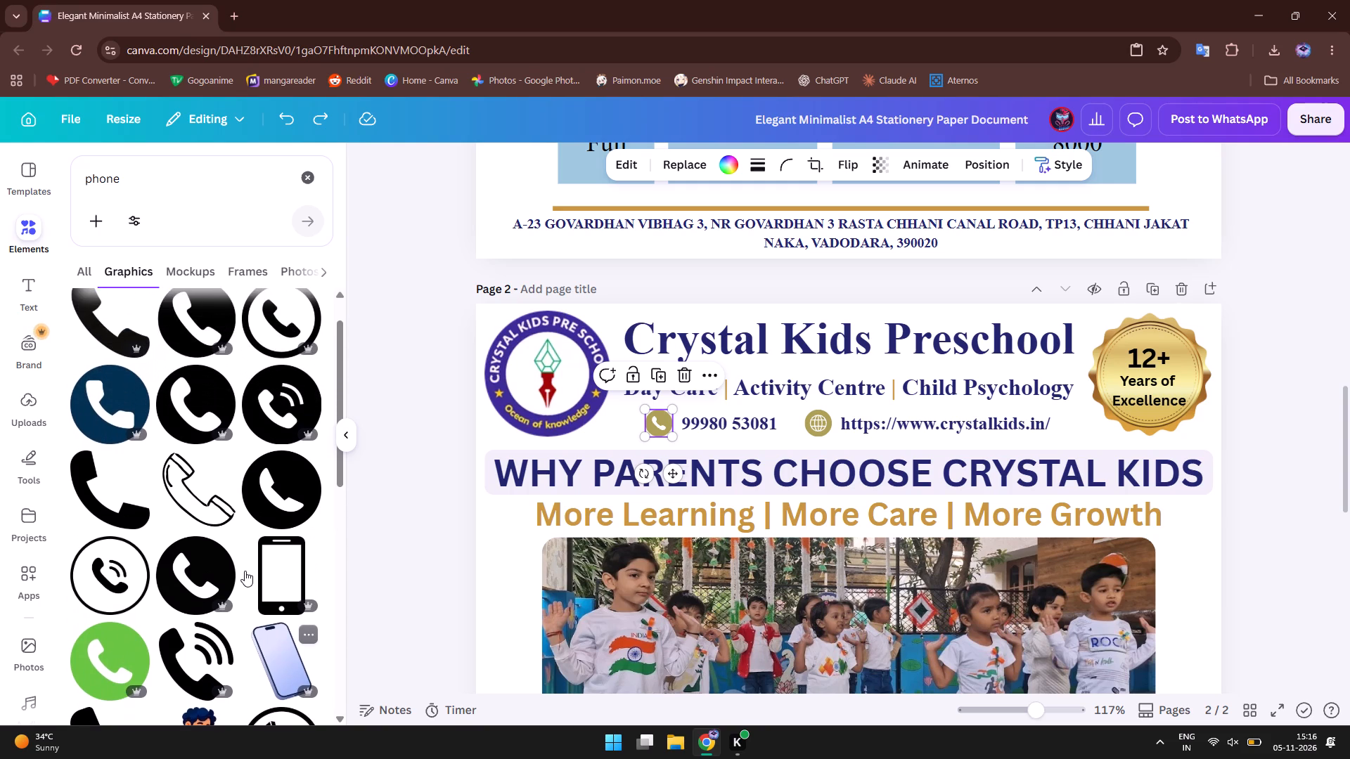
pyautogui.hscroll(1, 245, 571)
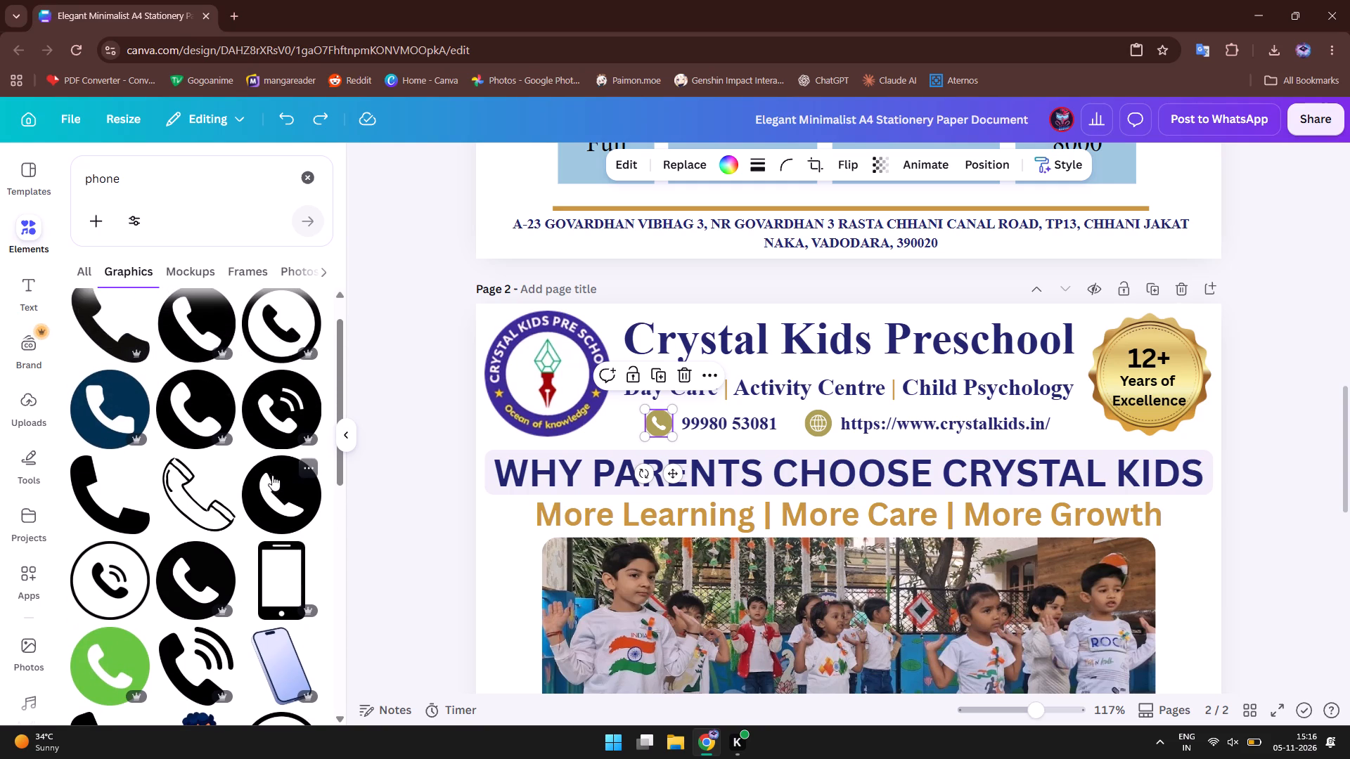
pyautogui.scroll(1, 274, 415)
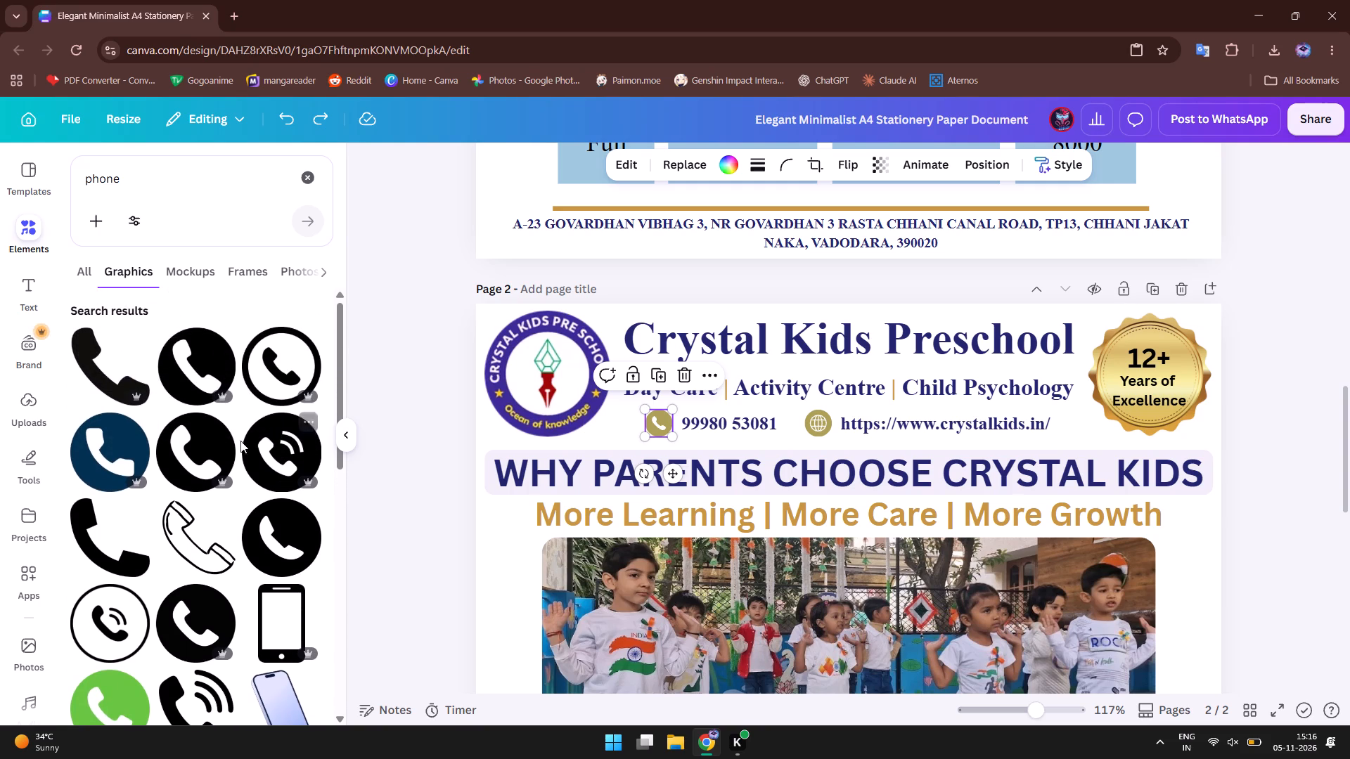
pyautogui.click(207, 357)
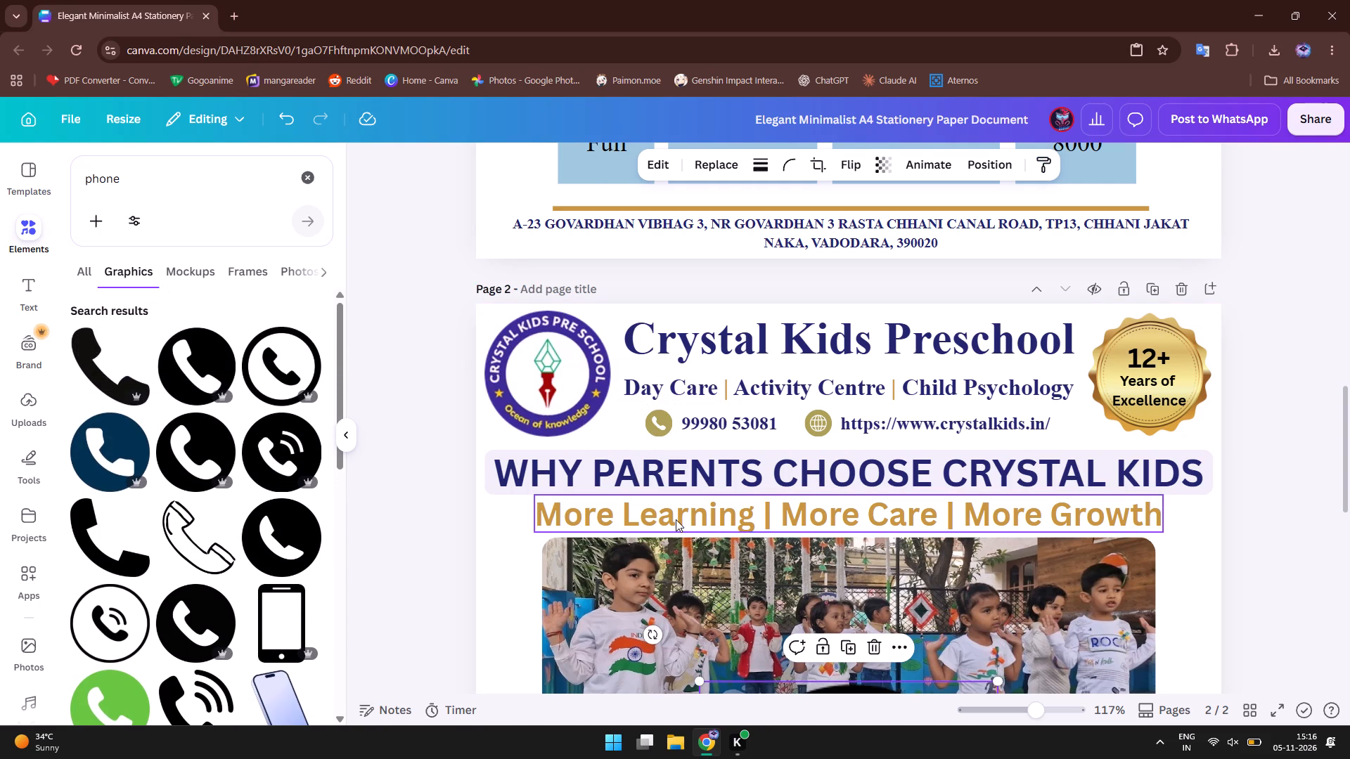
# Shrink the inserted black phone graphic over the photo collage to well under its original size.
pyautogui.scroll(-4, 793, 491)
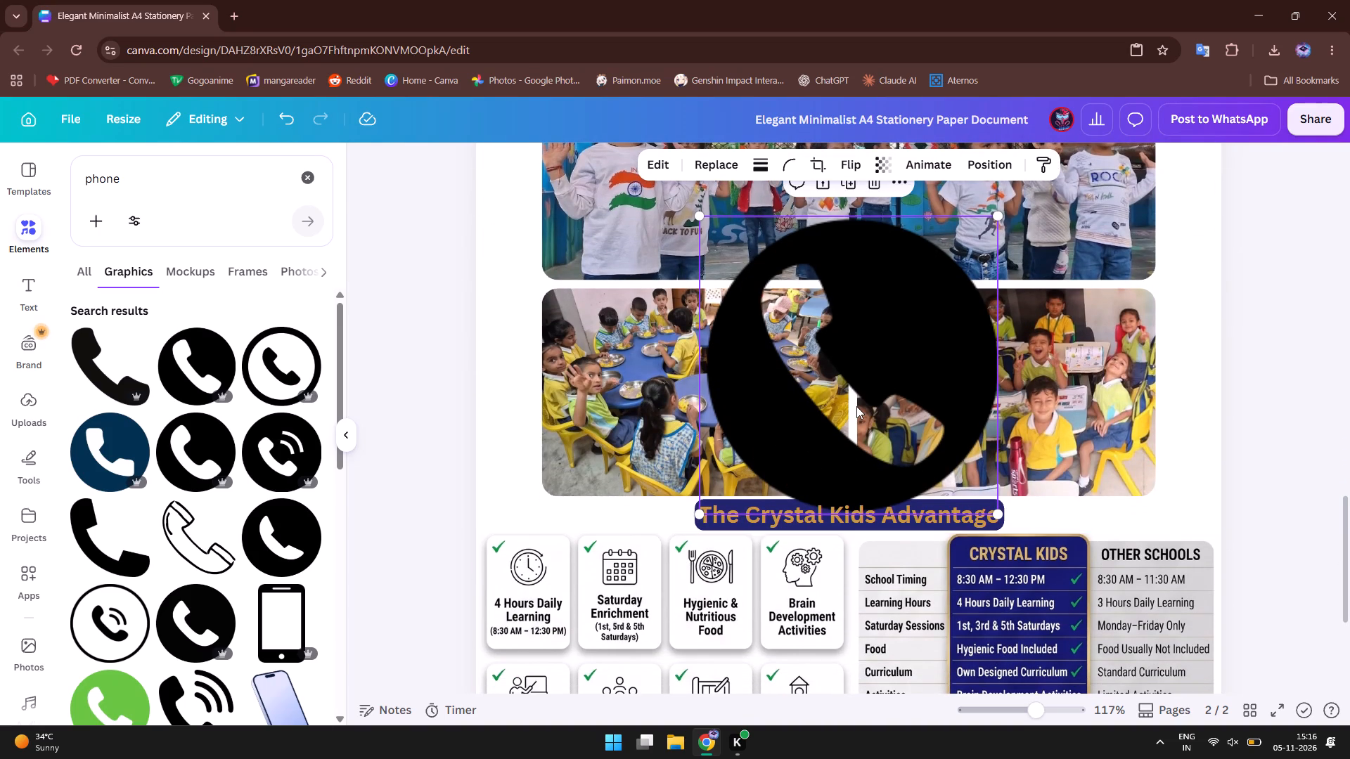
pyautogui.click(856, 406)
pyautogui.click(996, 507)
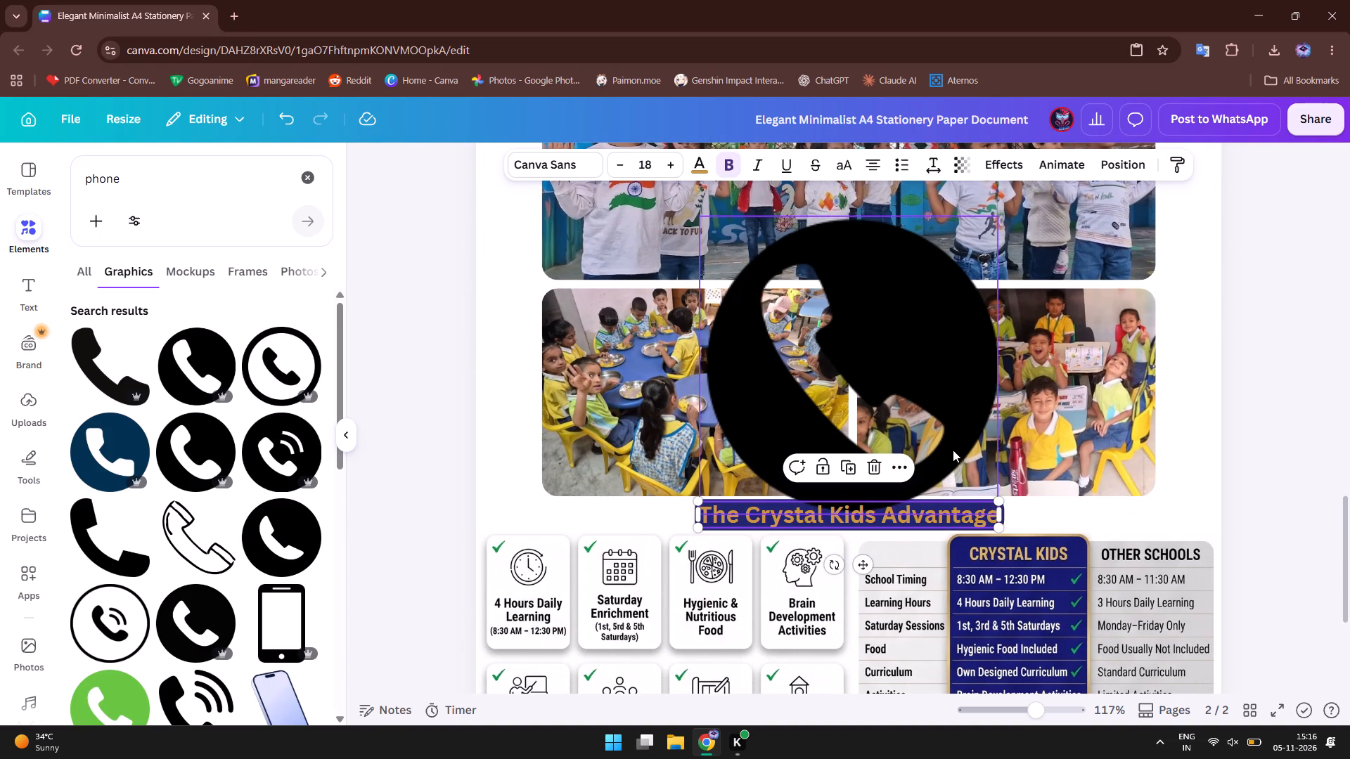
pyautogui.click(953, 450)
pyautogui.moveTo(1002, 516); pyautogui.dragTo(1001, 515)
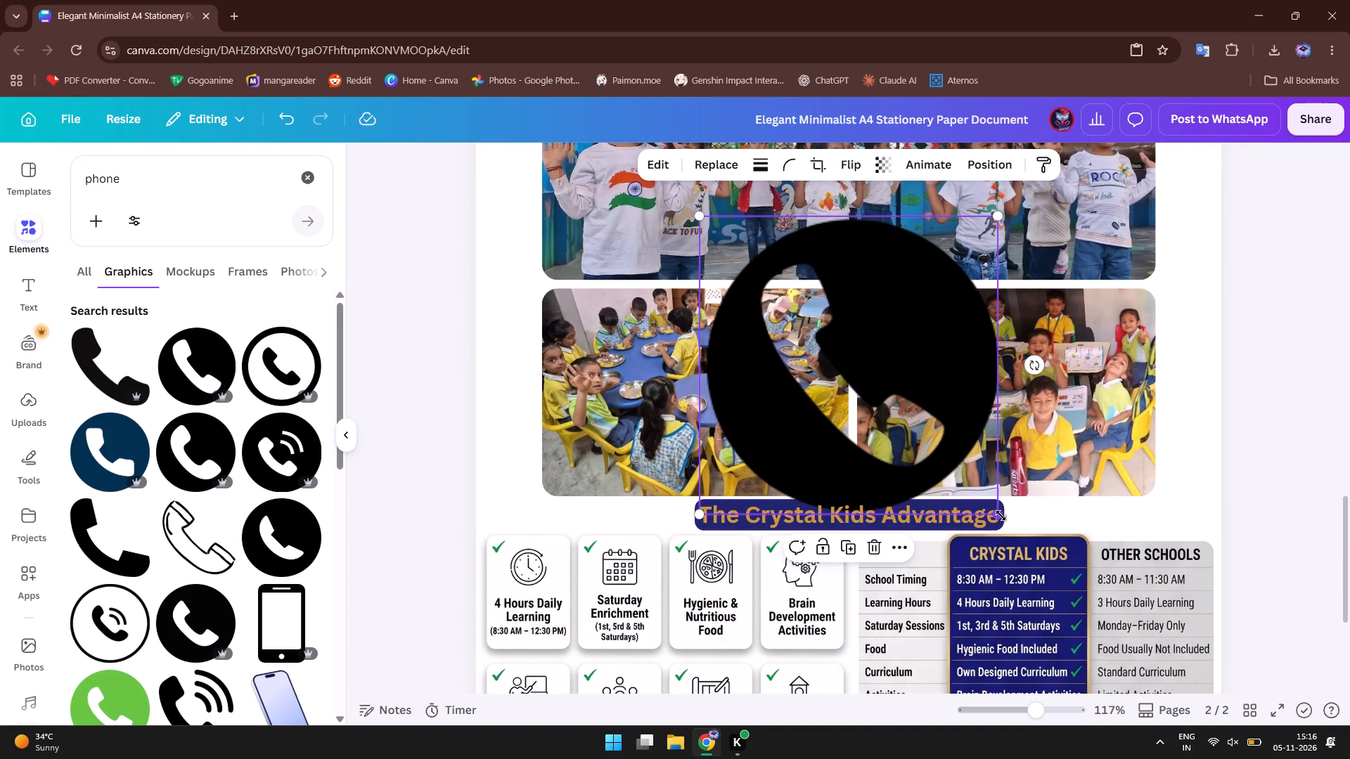
pyautogui.moveTo(1001, 515); pyautogui.dragTo(904, 389)
# Move the black phone graphic up to the lower edge of the school logo and shrink it further.
pyautogui.scroll(3, 904, 389)
pyautogui.moveTo(773, 392); pyautogui.dragTo(764, 370)
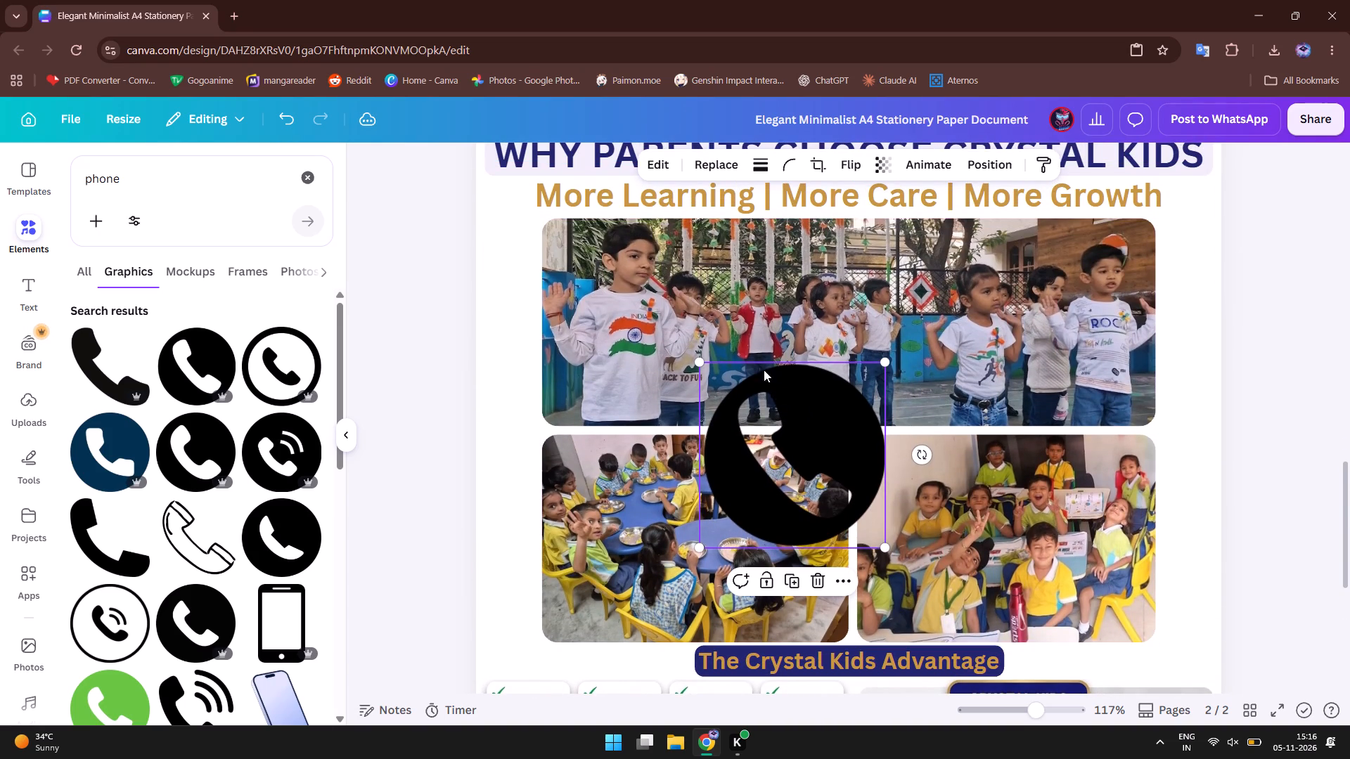
pyautogui.moveTo(764, 370); pyautogui.dragTo(714, 254)
pyautogui.scroll(4, 714, 254)
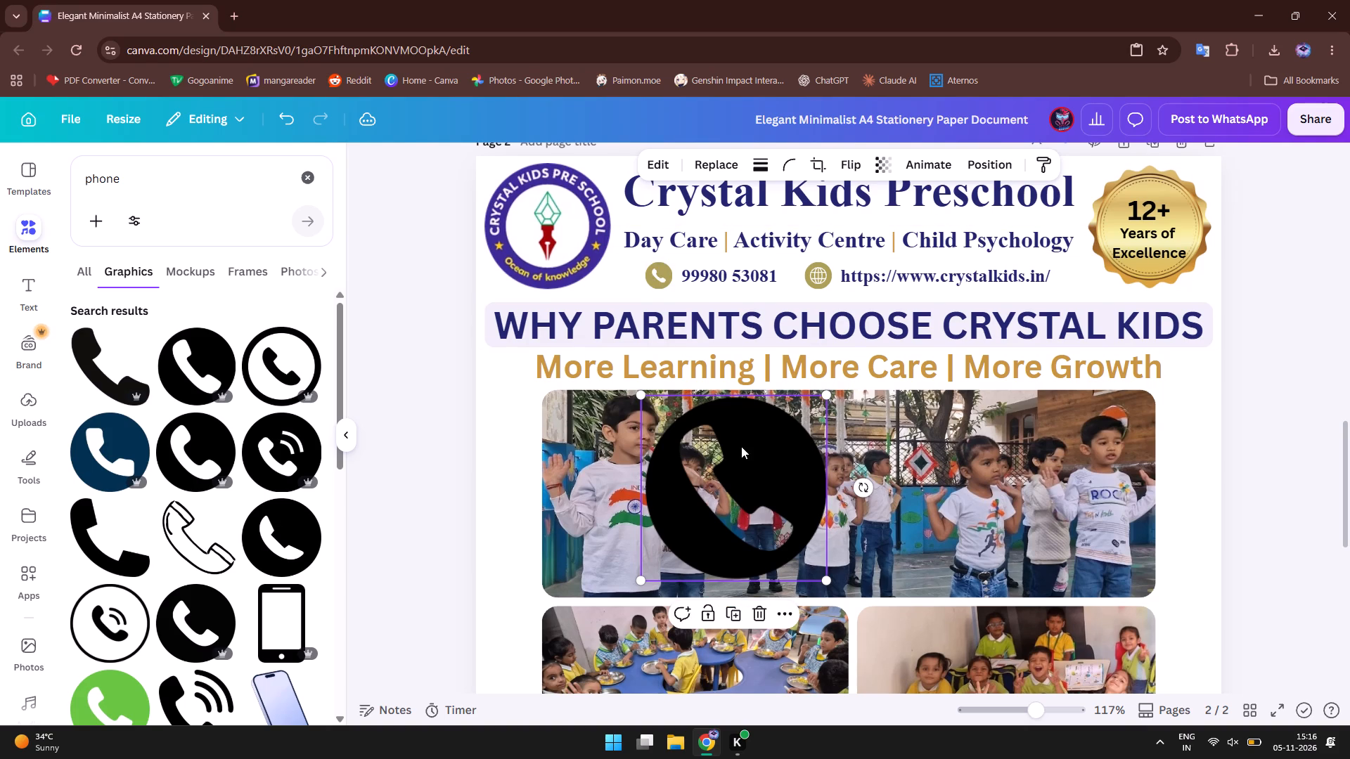
pyautogui.moveTo(741, 446); pyautogui.dragTo(607, 311)
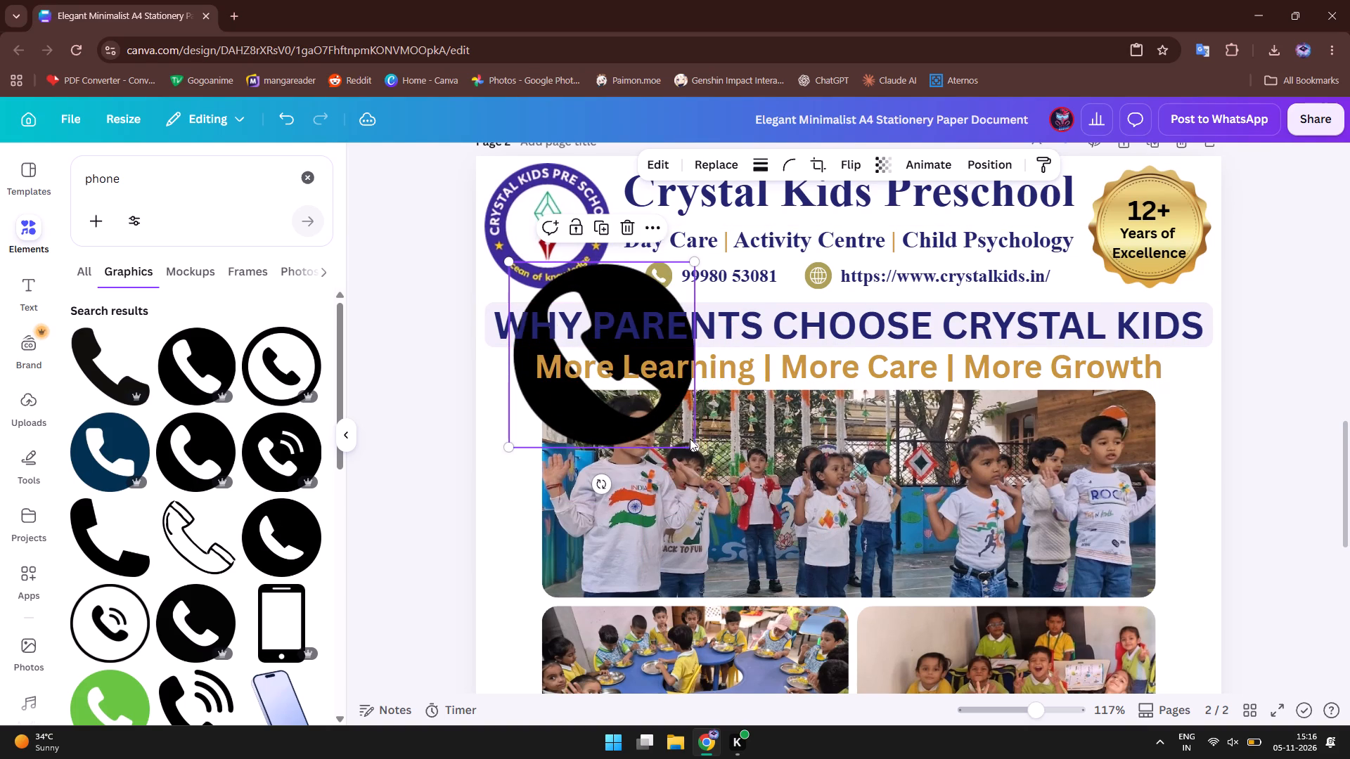
pyautogui.moveTo(694, 442); pyautogui.dragTo(595, 308)
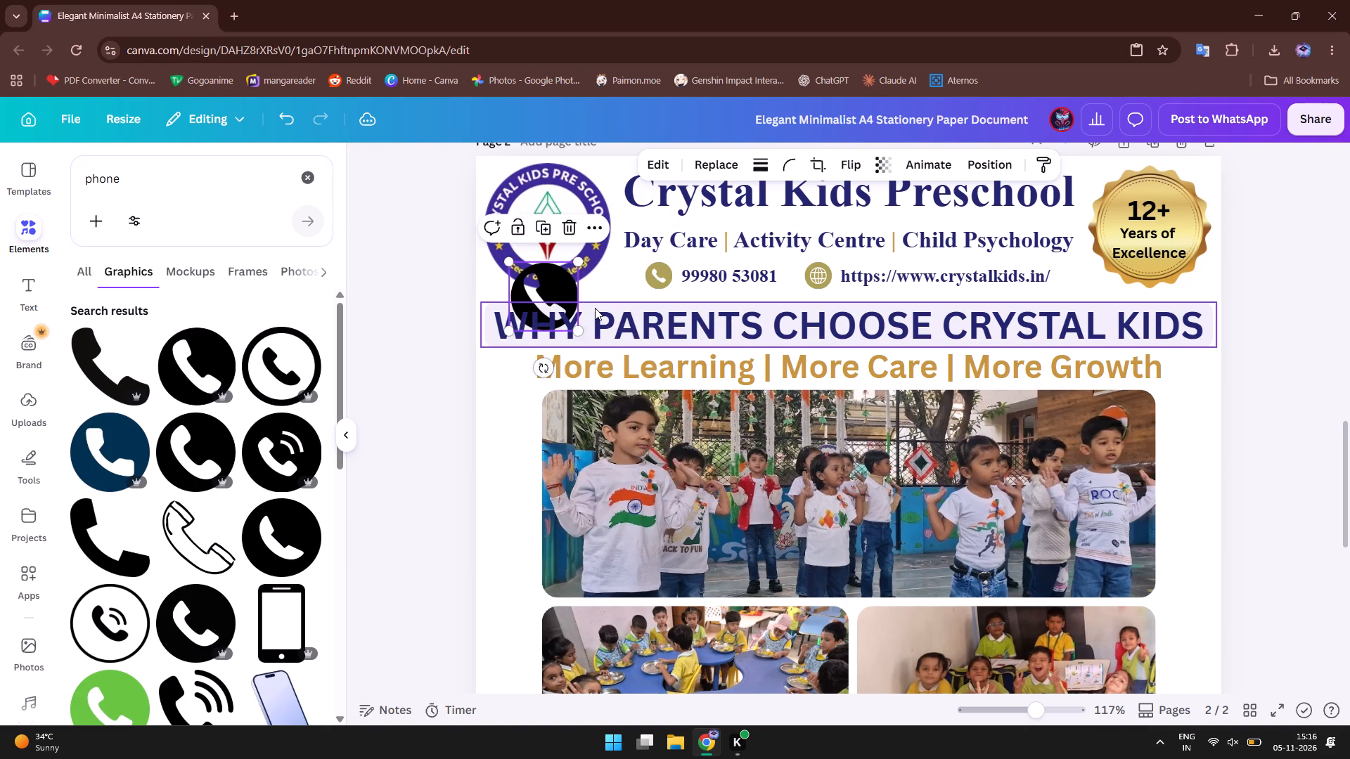
# Place the black phone graphic directly left of the old olive phone icon and shrink it to about 0.7 by 0.7.
pyautogui.scroll(1, 595, 308)
pyautogui.moveTo(502, 363); pyautogui.dragTo(578, 360)
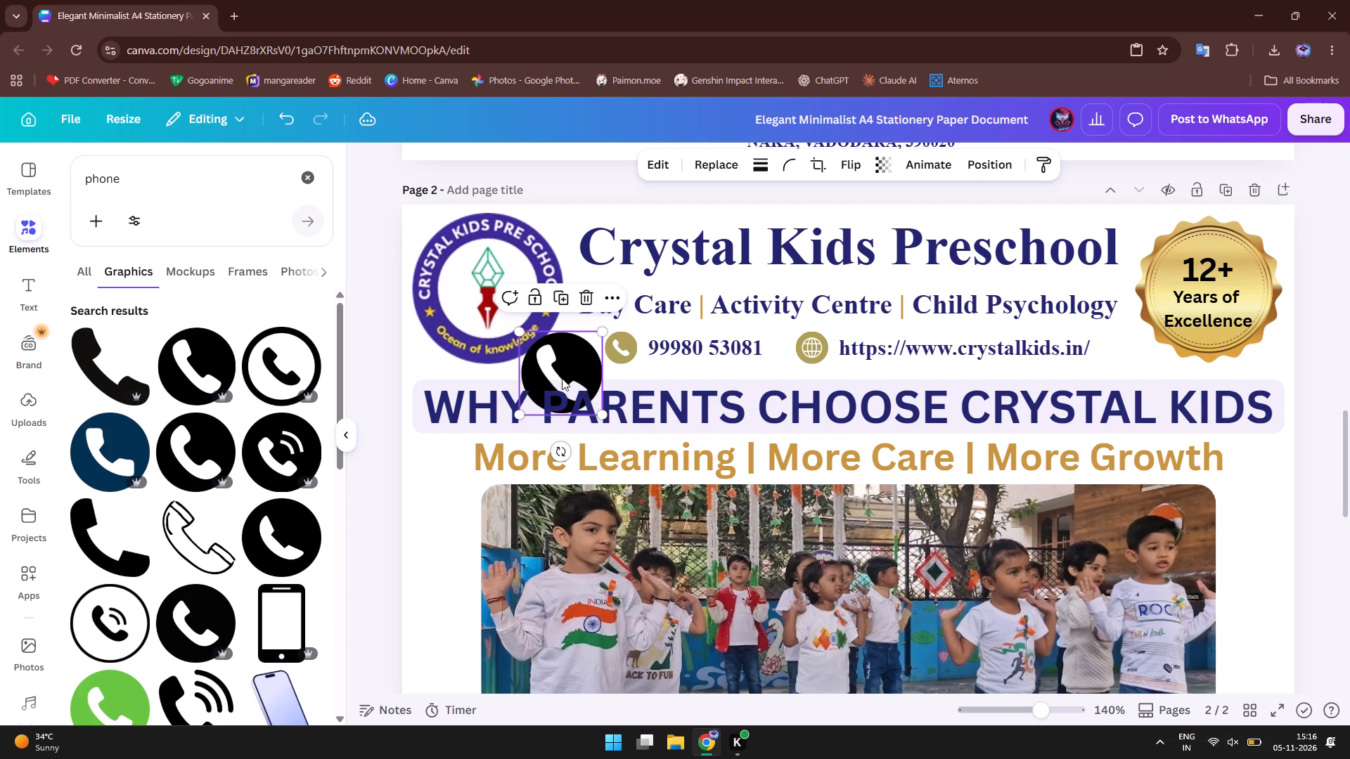
pyautogui.moveTo(522, 413); pyautogui.dragTo(542, 363)
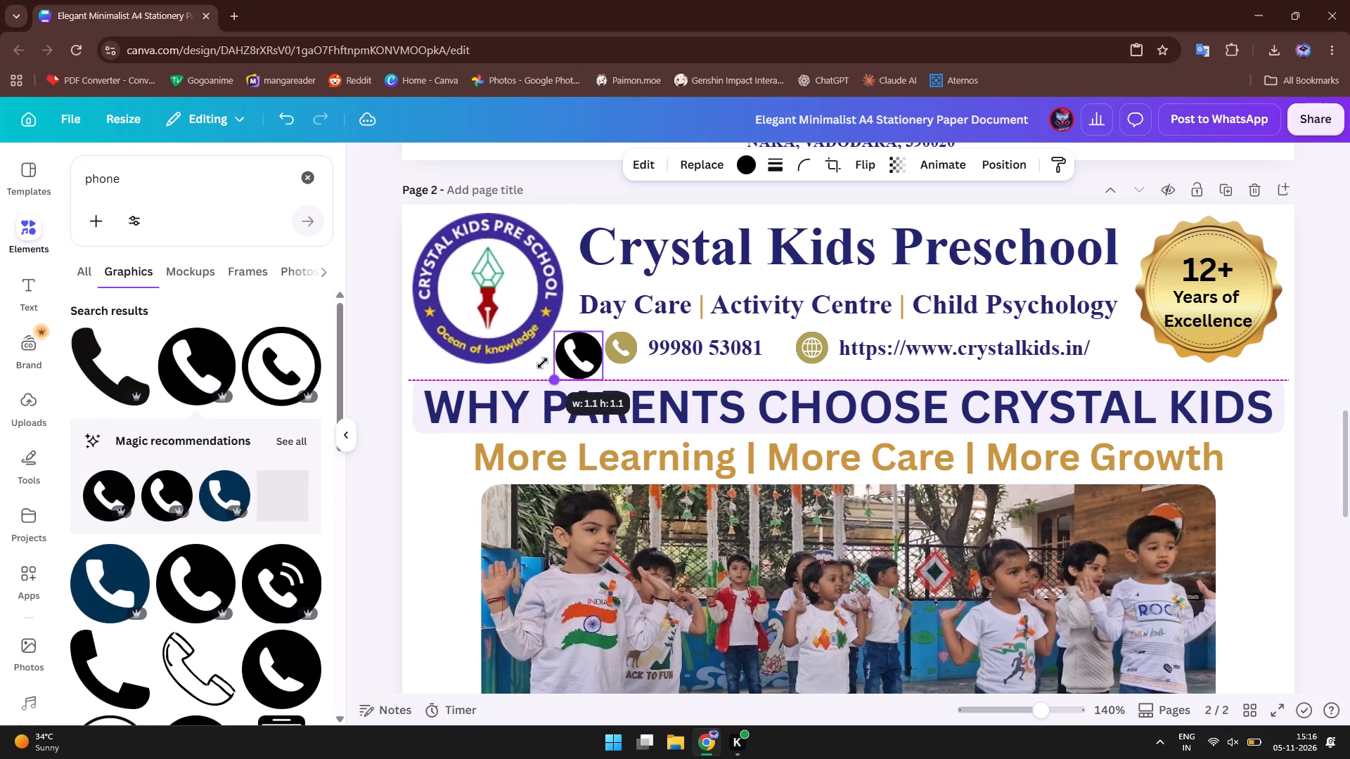
pyautogui.moveTo(542, 363); pyautogui.dragTo(554, 340)
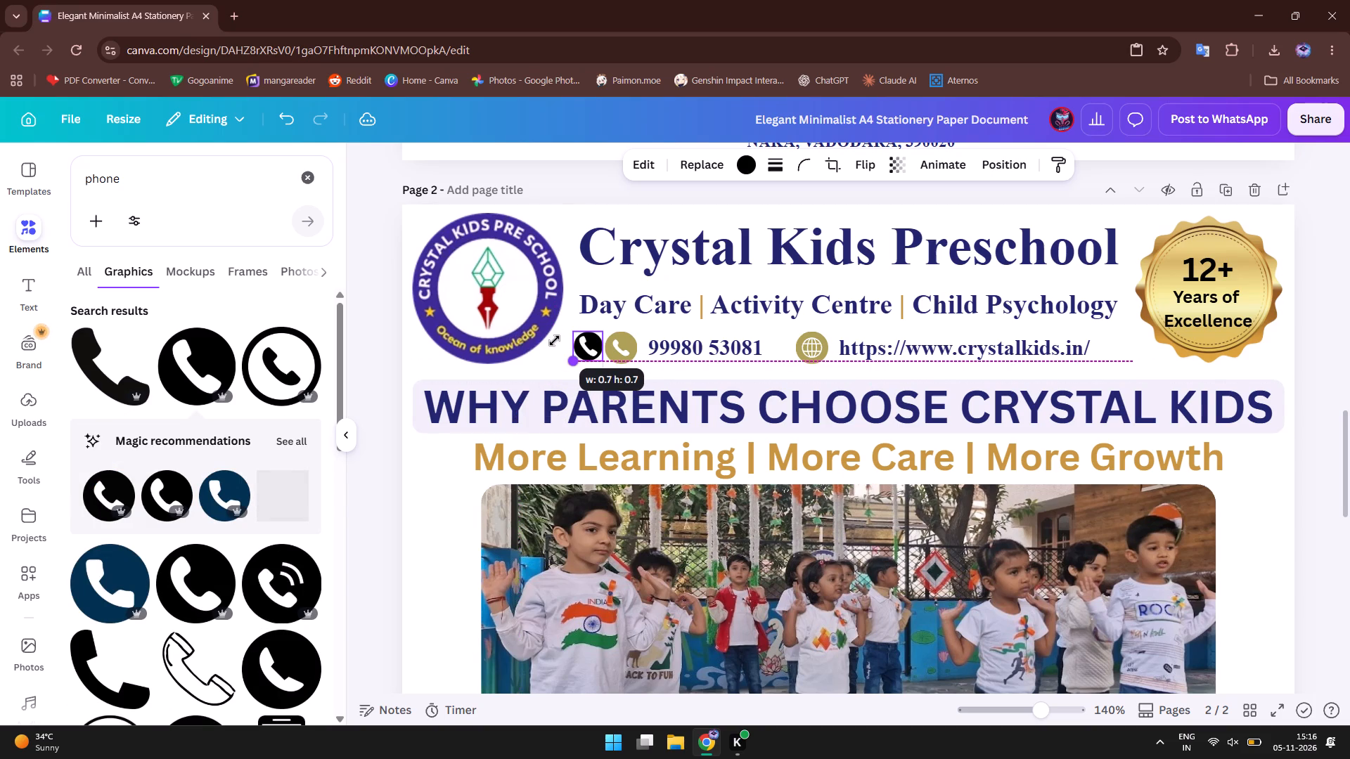
pyautogui.moveTo(554, 340); pyautogui.dragTo(551, 344)
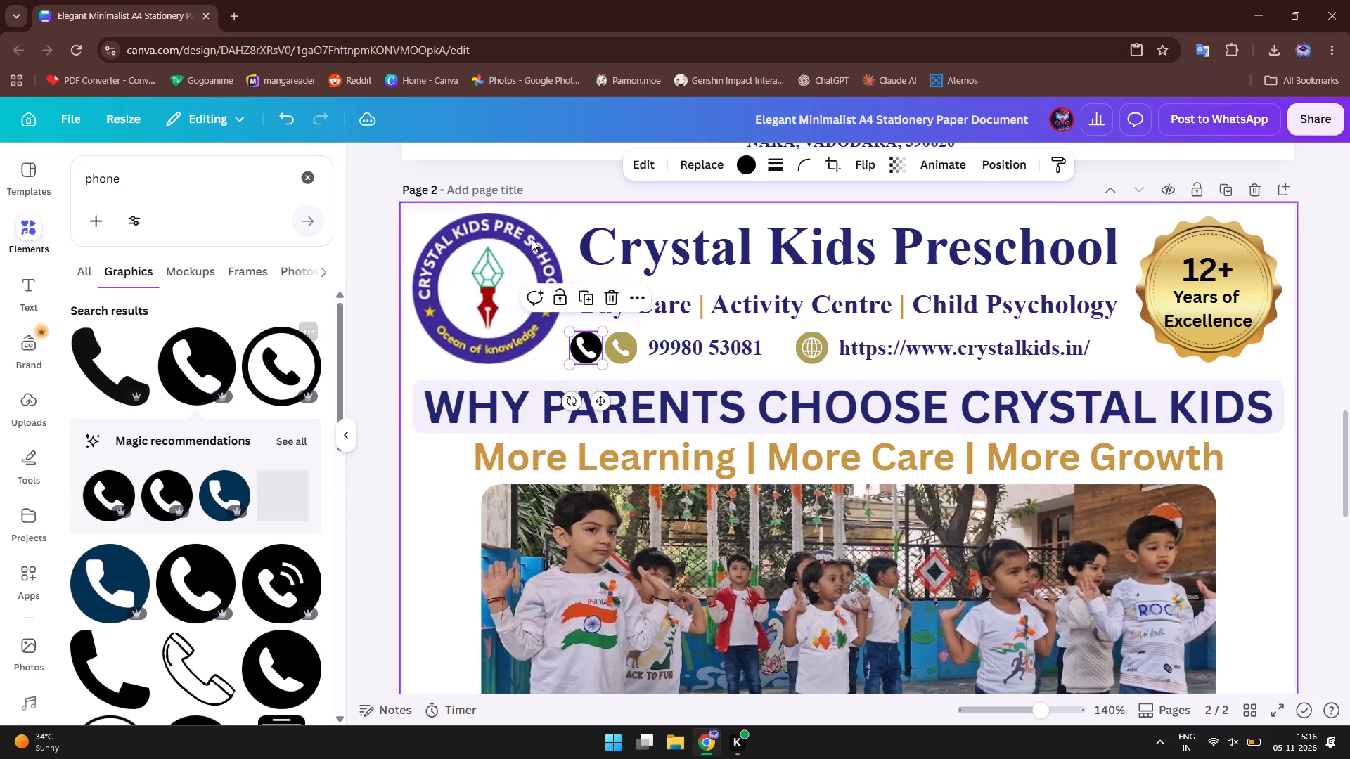
# Recolour the small black phone graphic in the design's golden brown, the colour of the "More Learning" tagline.
pyautogui.click(747, 166)
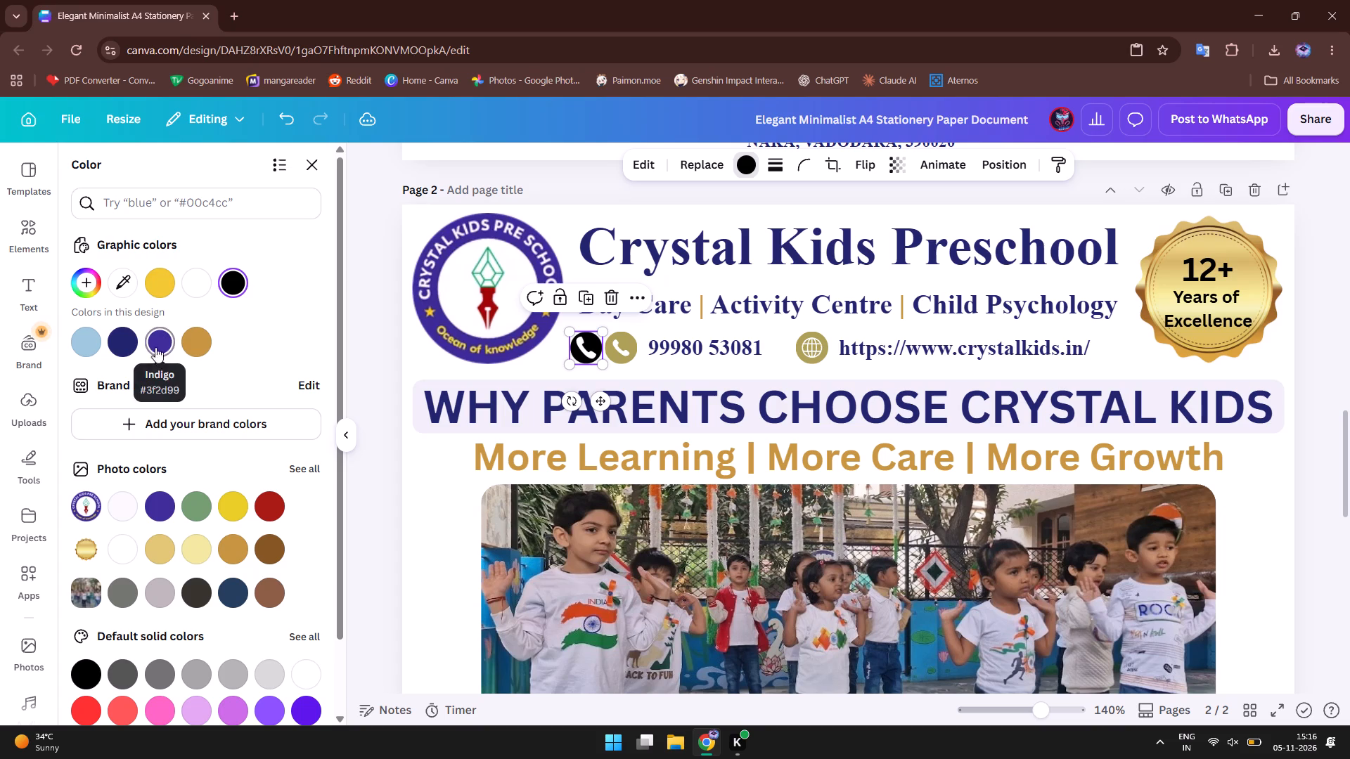
pyautogui.click(210, 346)
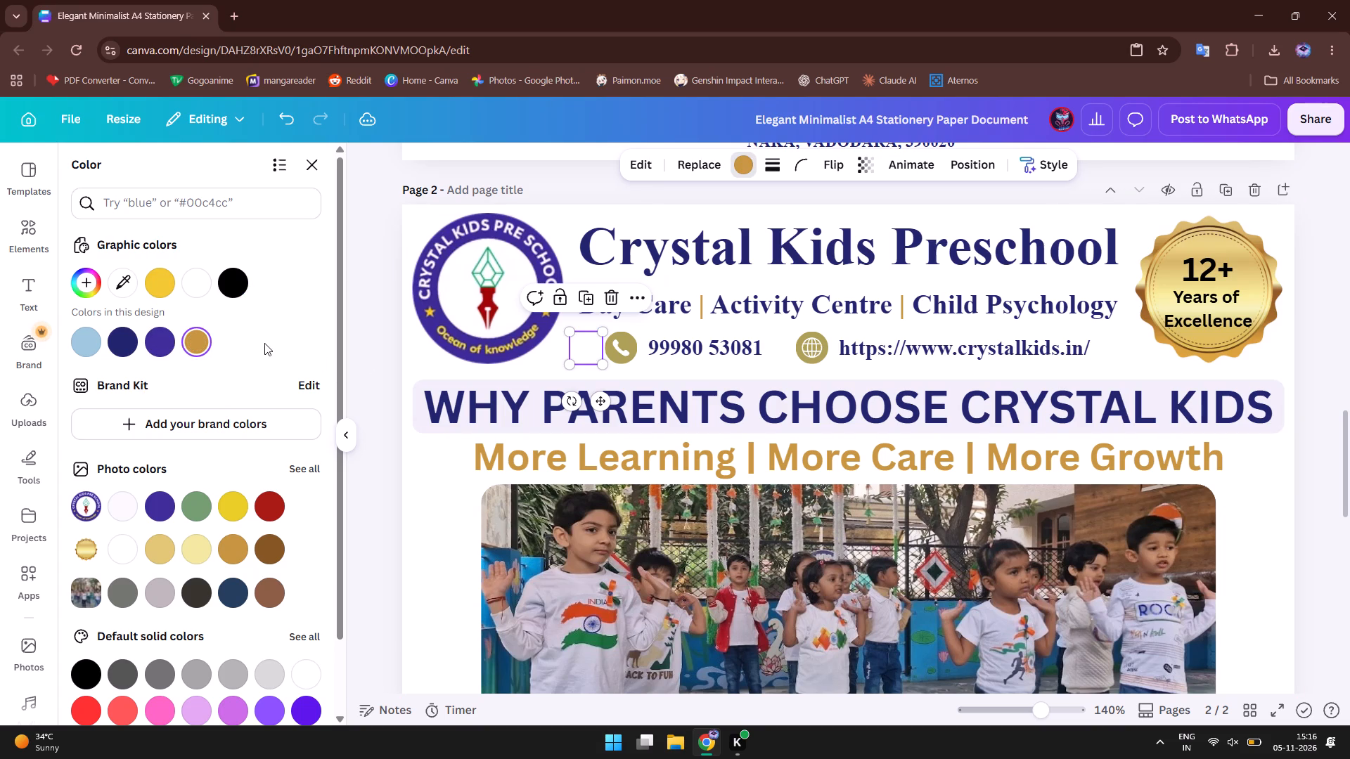
pyautogui.click(279, 126)
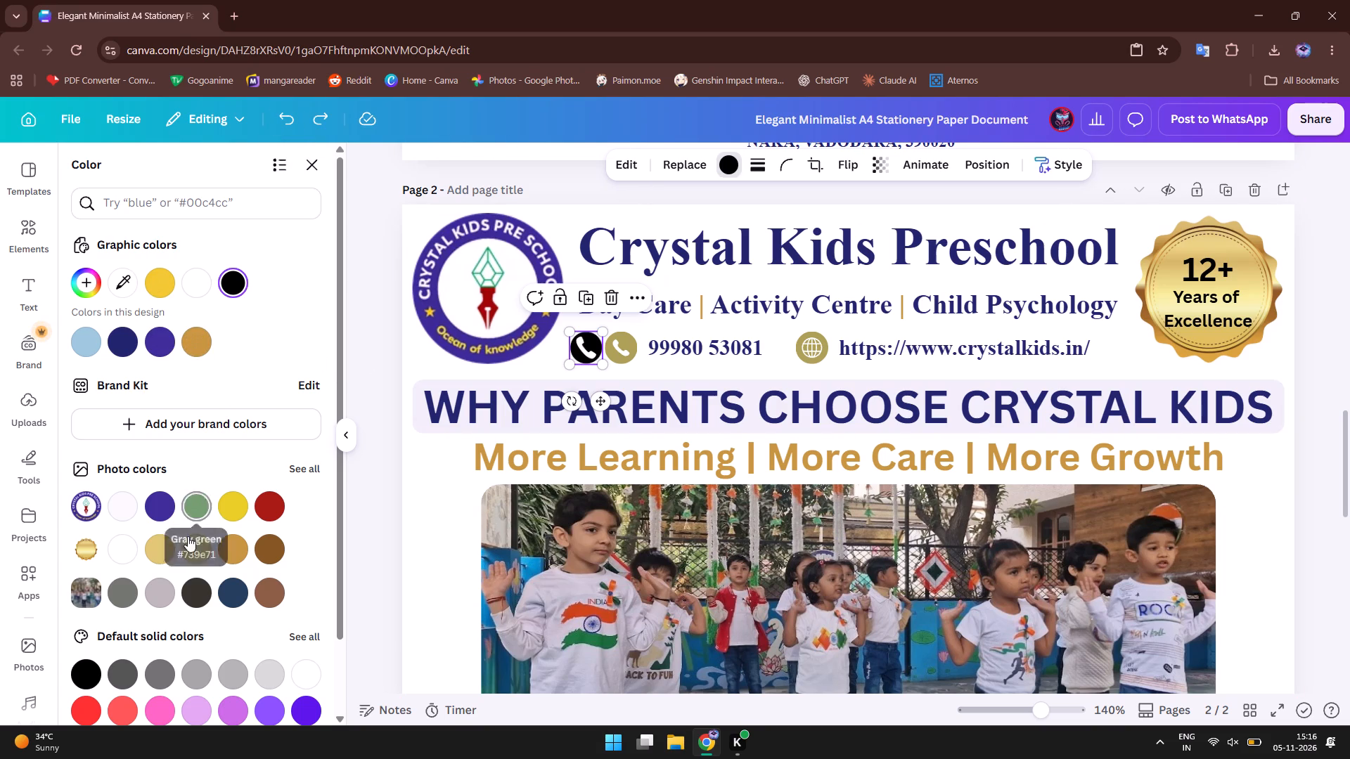
pyautogui.click(155, 279)
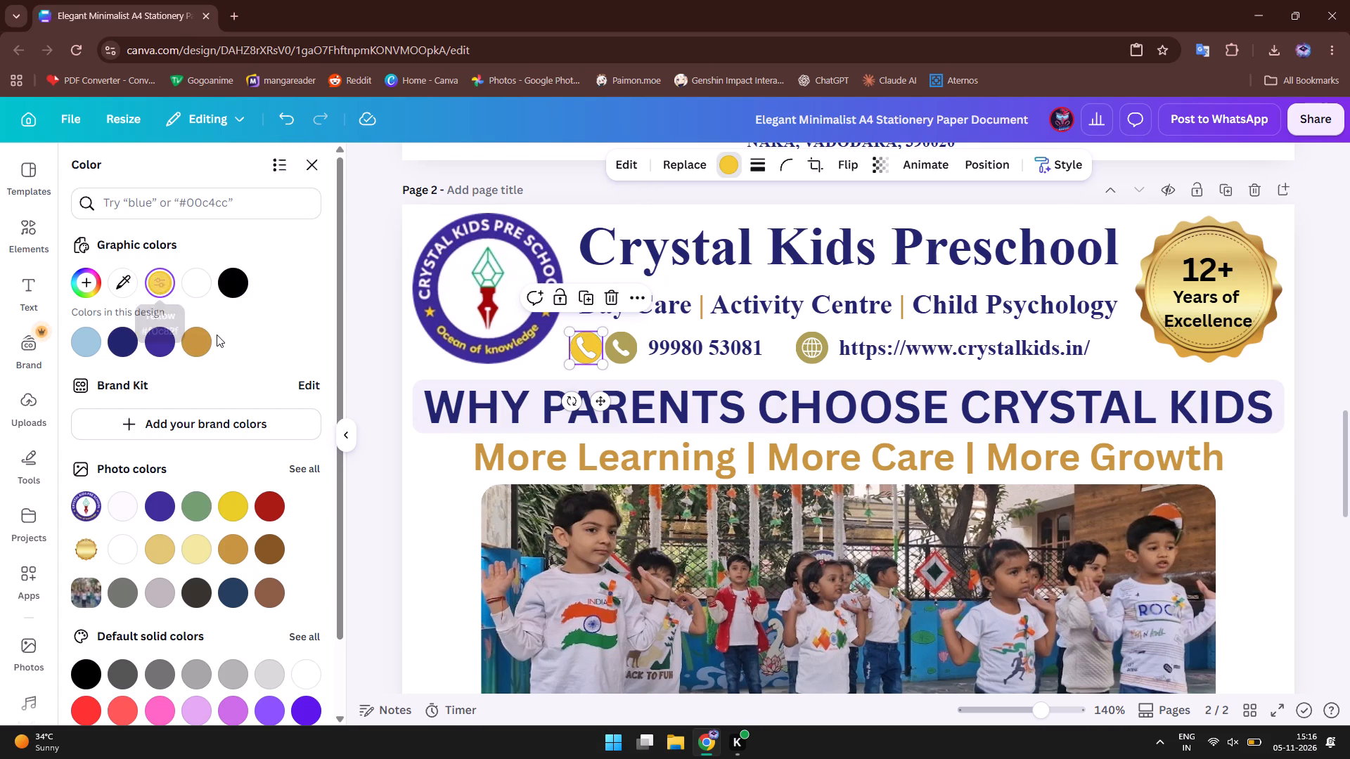
pyautogui.click(200, 342)
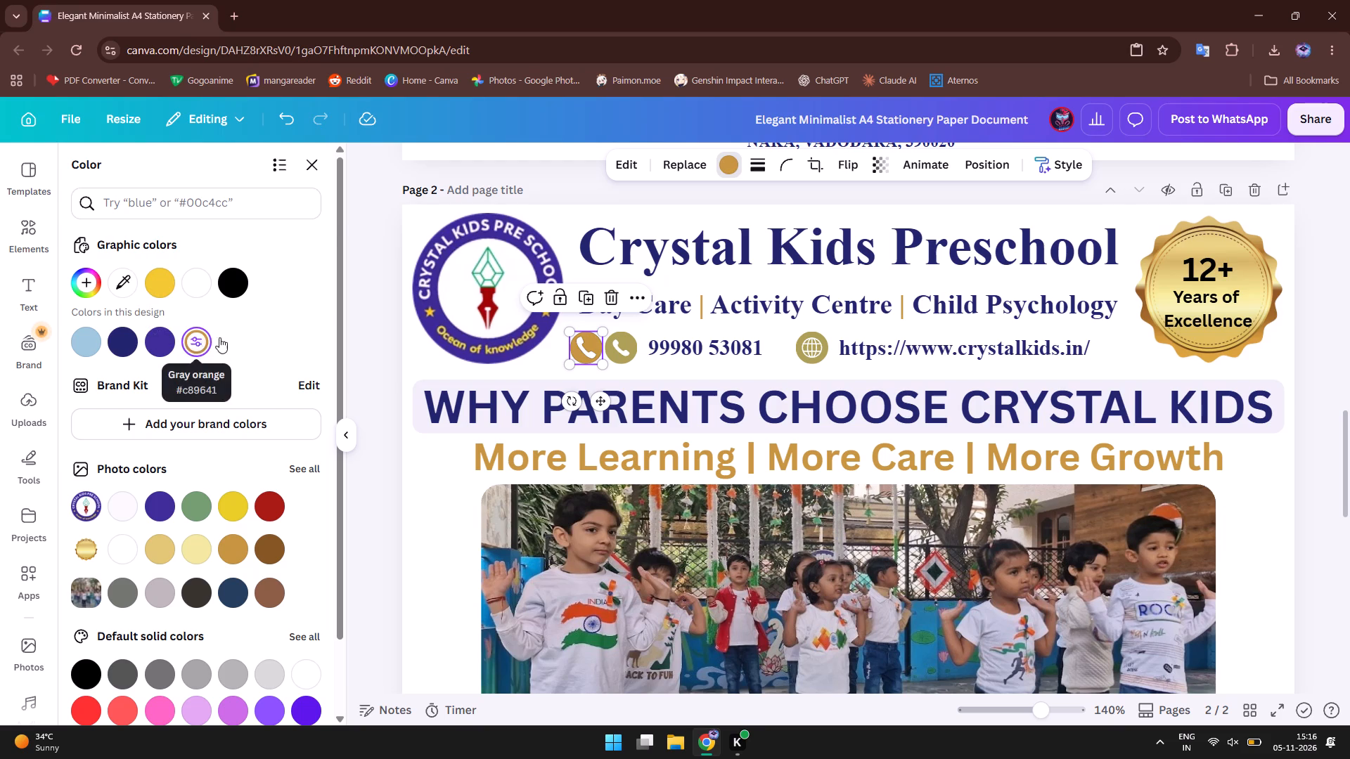
pyautogui.click(525, 462)
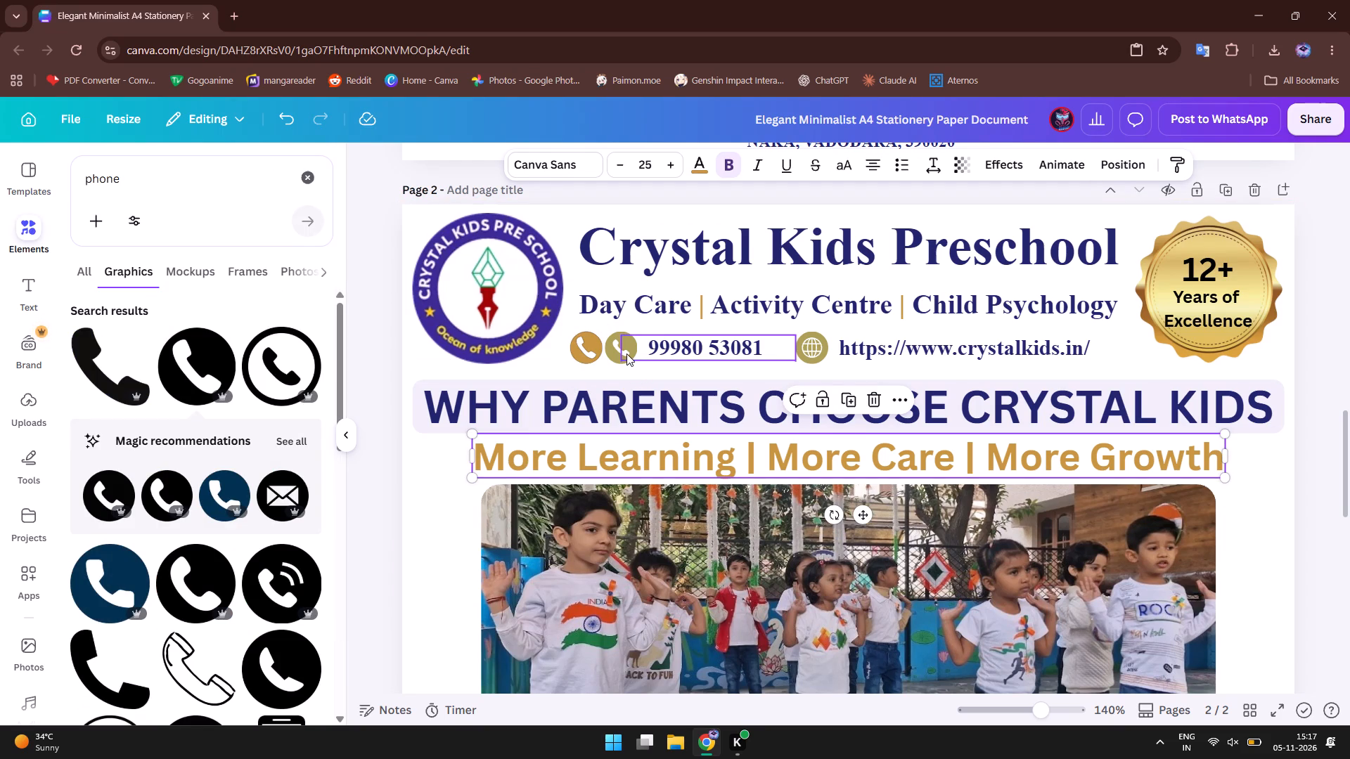
# Delete the old olive phone icon in front of the header's phone number.
pyautogui.click(626, 353)
pyautogui.click(615, 353)
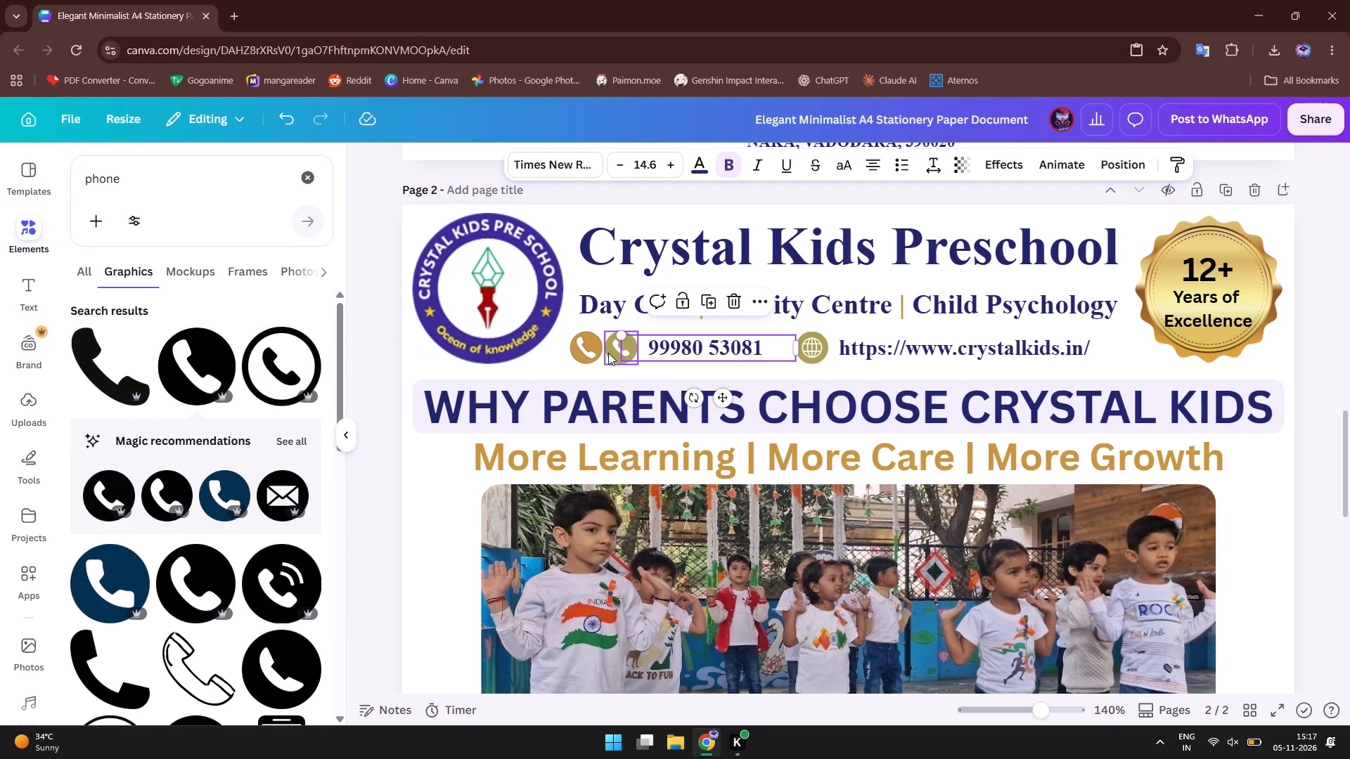
pyautogui.click(608, 353)
pyautogui.click(648, 304)
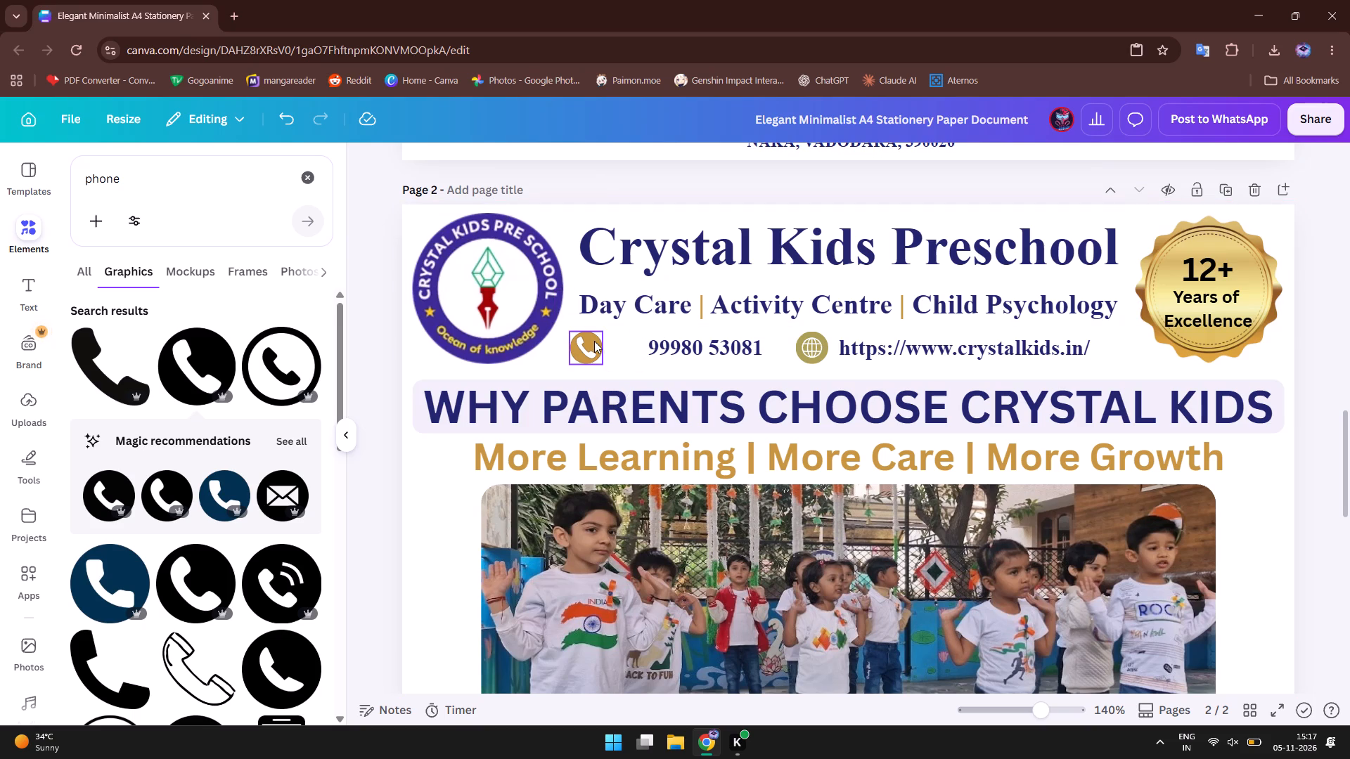
# Move the golden-brown phone icon into the empty spot directly in front of the header's phone number.
pyautogui.moveTo(593, 342); pyautogui.dragTo(632, 343)
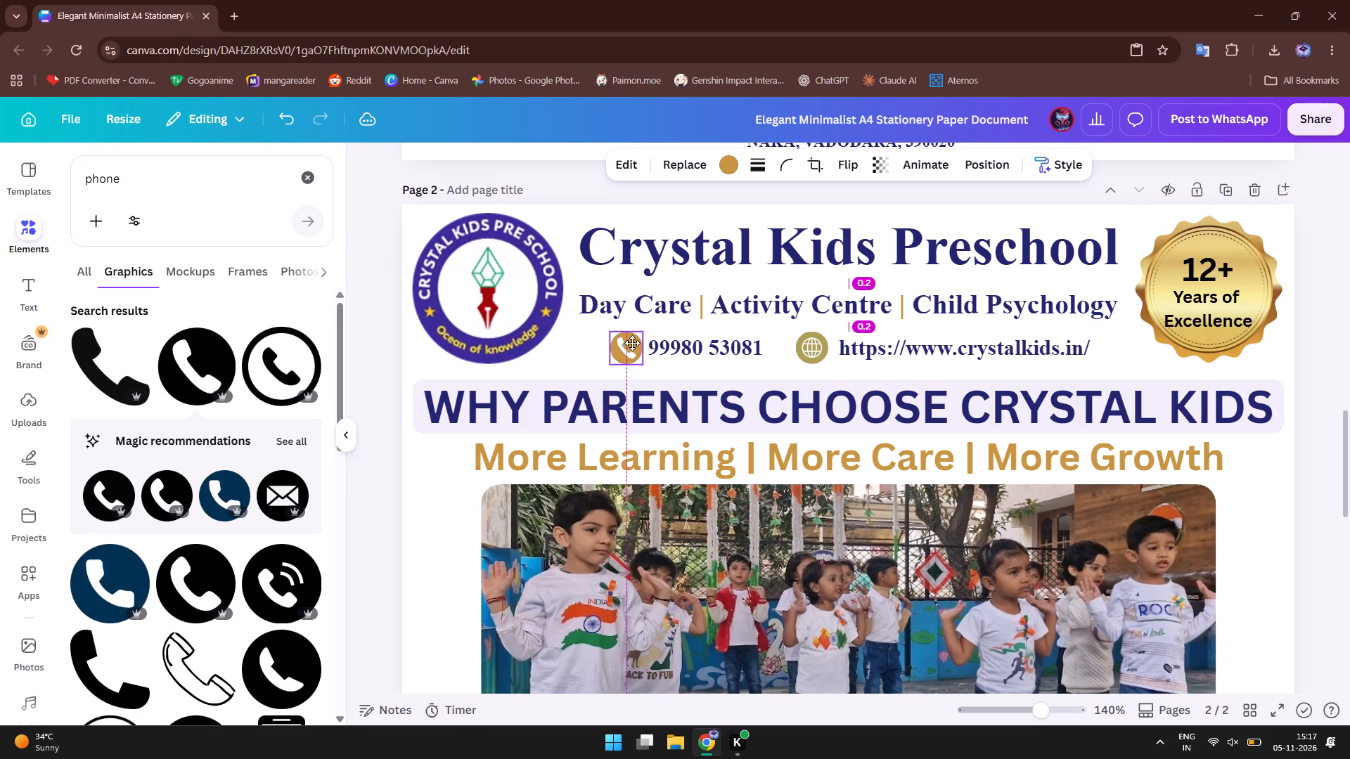
pyautogui.moveTo(632, 343); pyautogui.dragTo(635, 343)
pyautogui.click(562, 365)
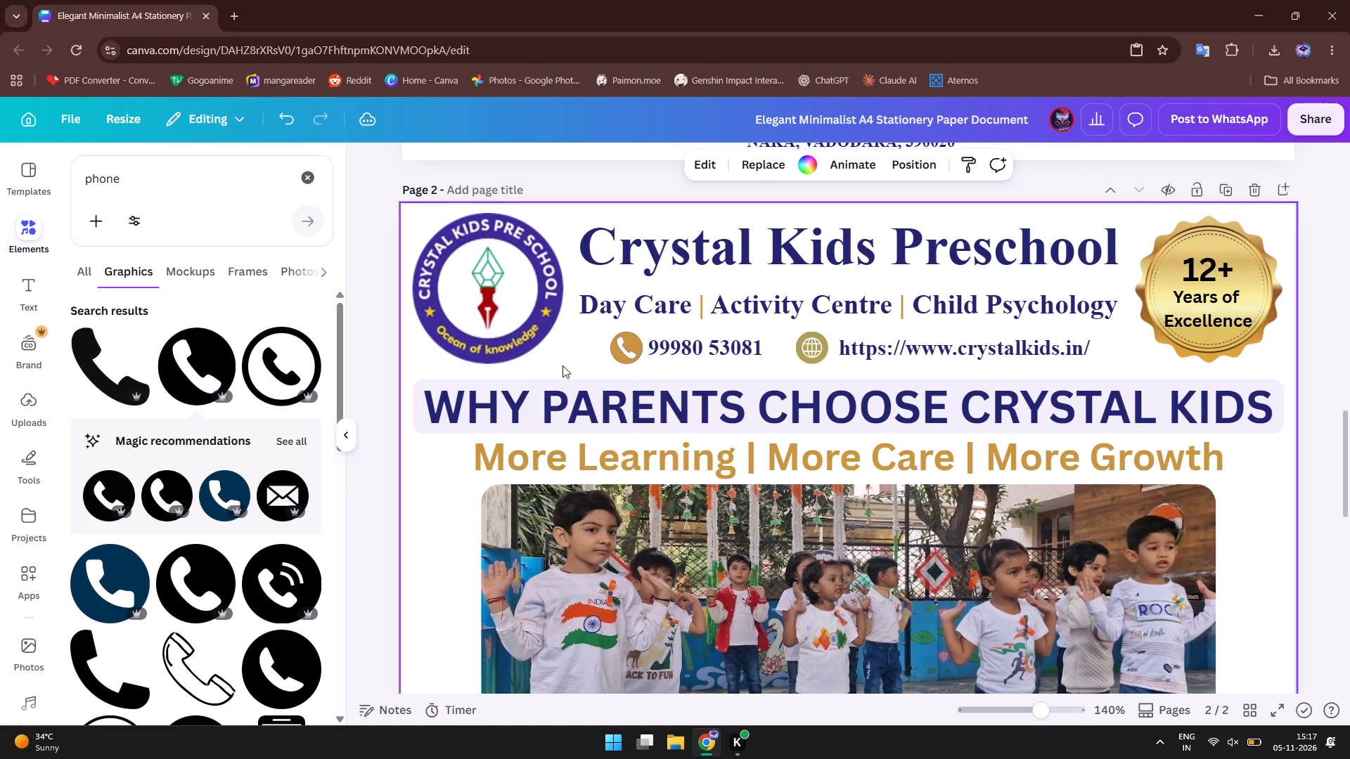
pyautogui.hscroll(-1, 562, 365)
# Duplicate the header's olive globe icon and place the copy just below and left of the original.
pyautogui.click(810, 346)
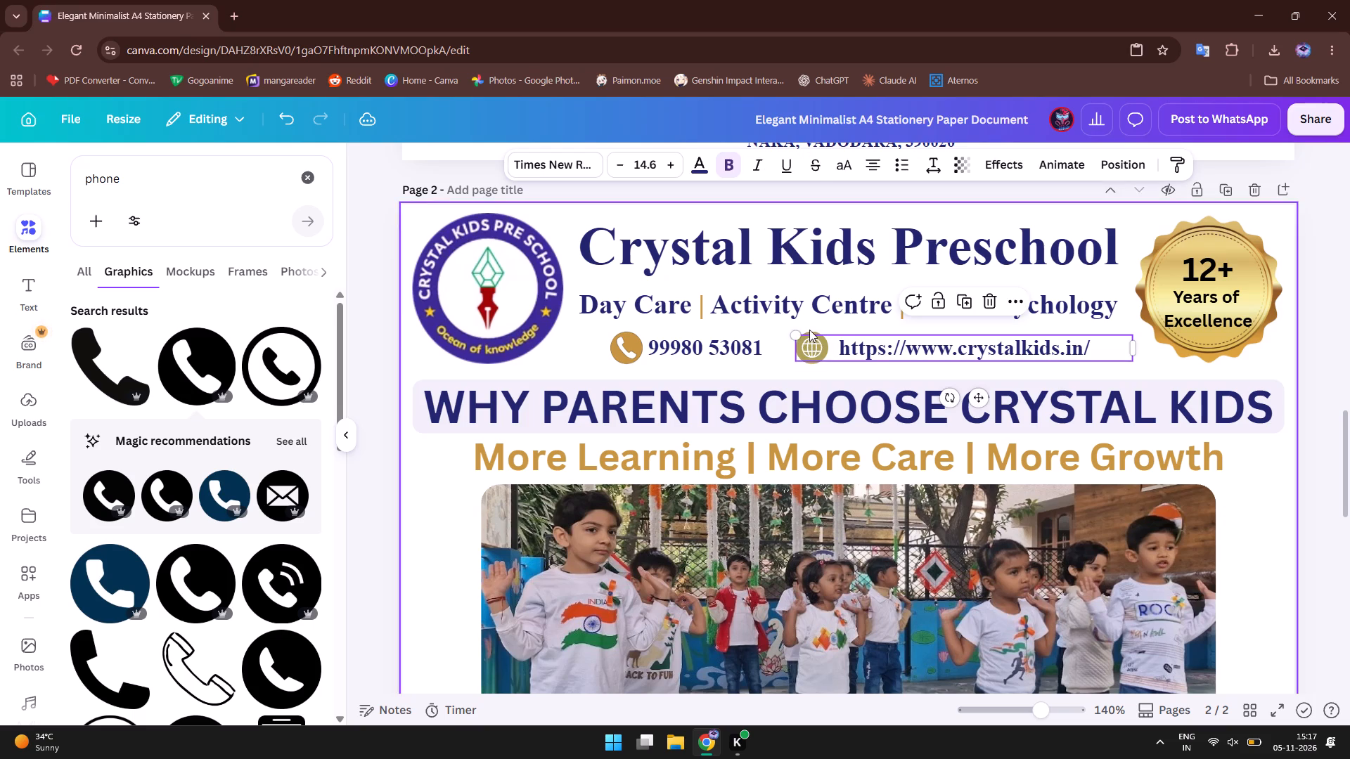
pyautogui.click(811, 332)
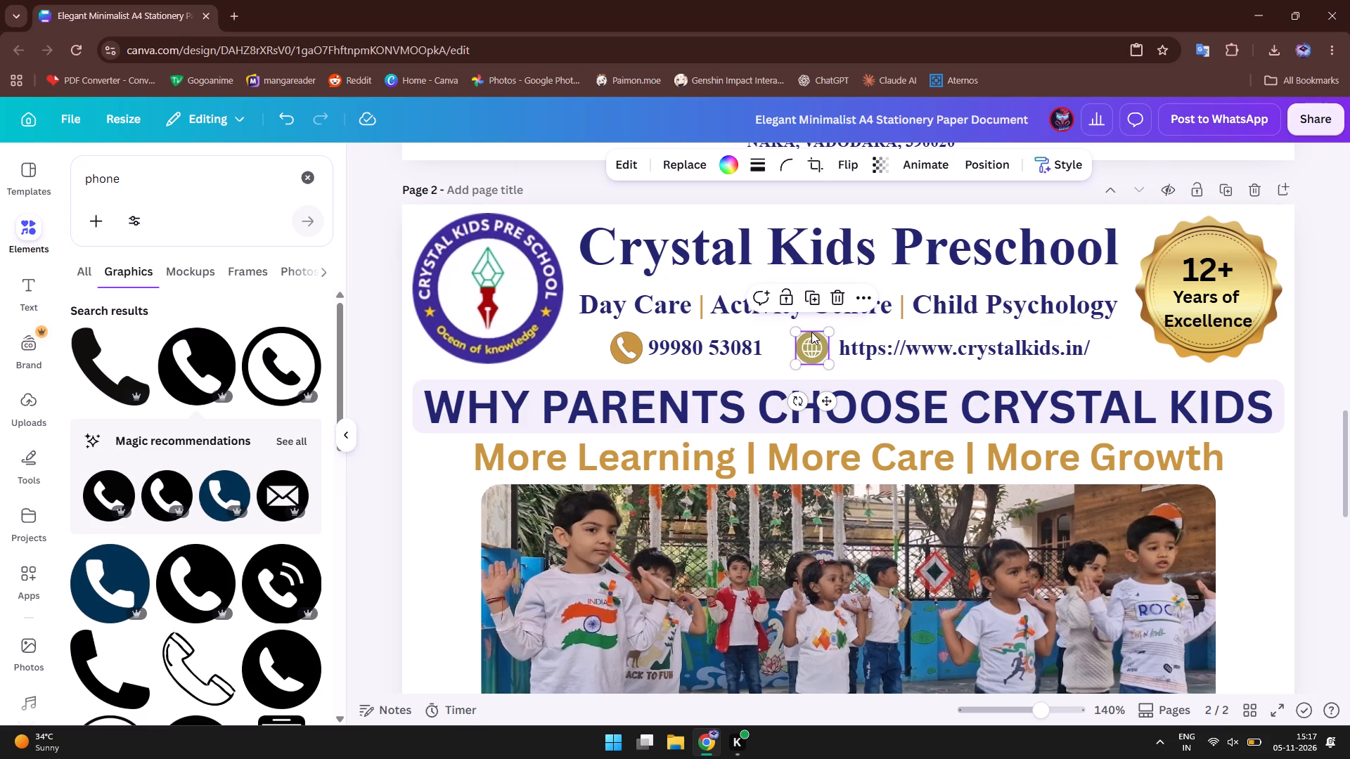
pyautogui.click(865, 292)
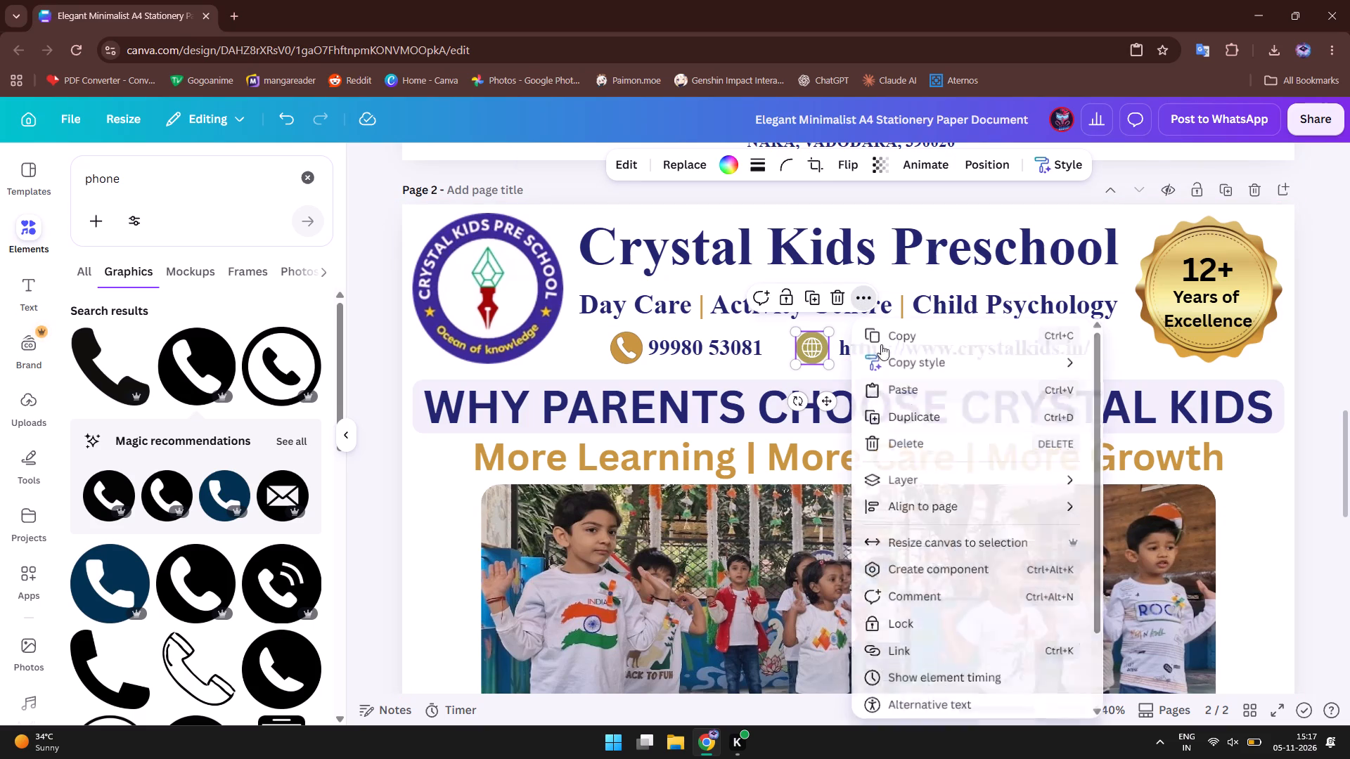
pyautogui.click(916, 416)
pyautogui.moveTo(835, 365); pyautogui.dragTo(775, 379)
# Search the elements library for "internet".
pyautogui.click(304, 182)
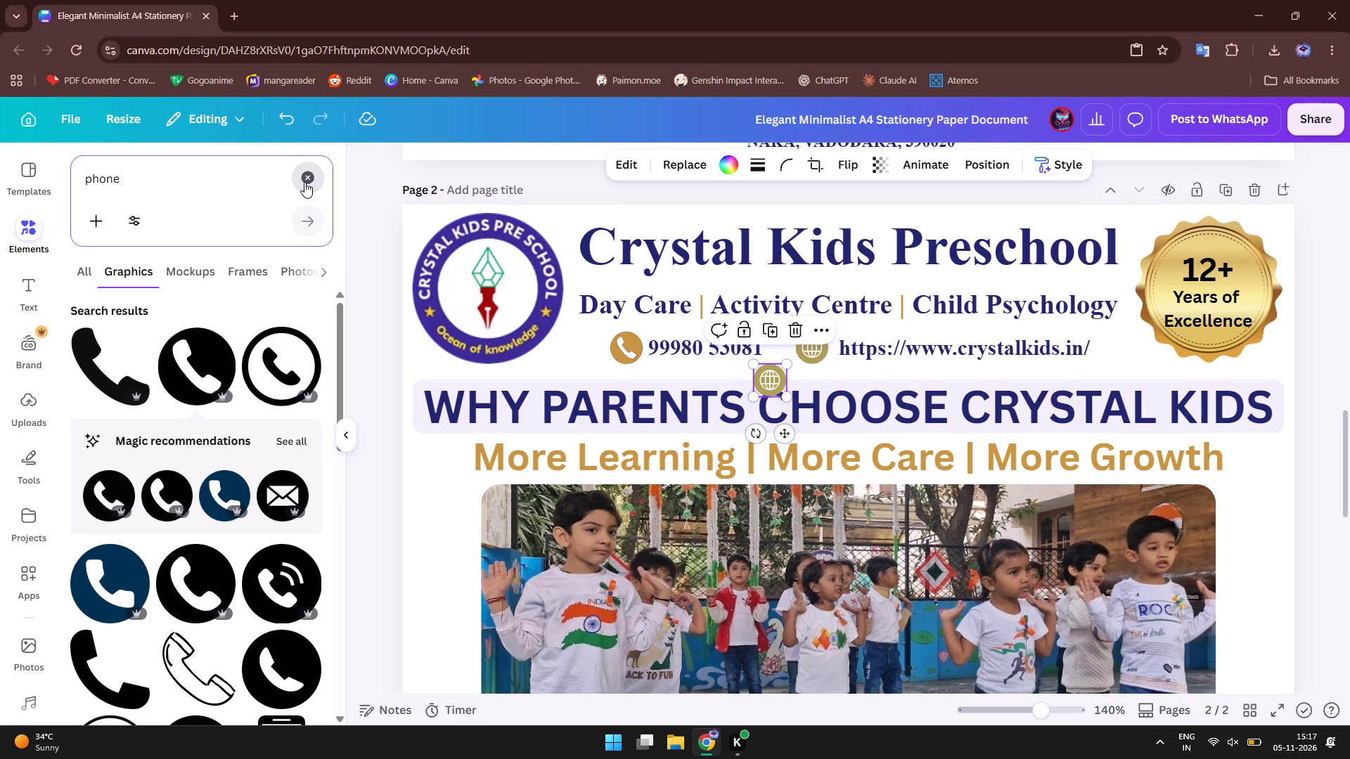
pyautogui.write('internet')
pyautogui.press('Return')
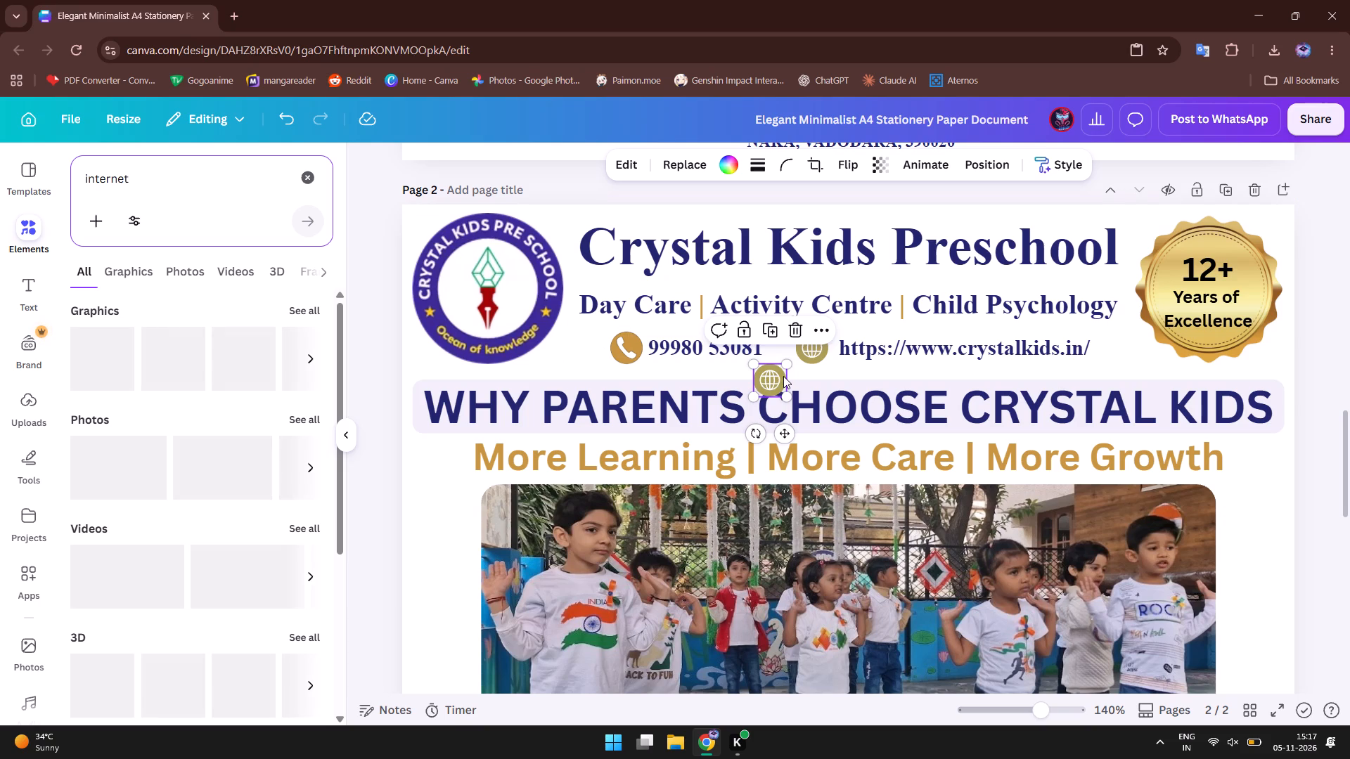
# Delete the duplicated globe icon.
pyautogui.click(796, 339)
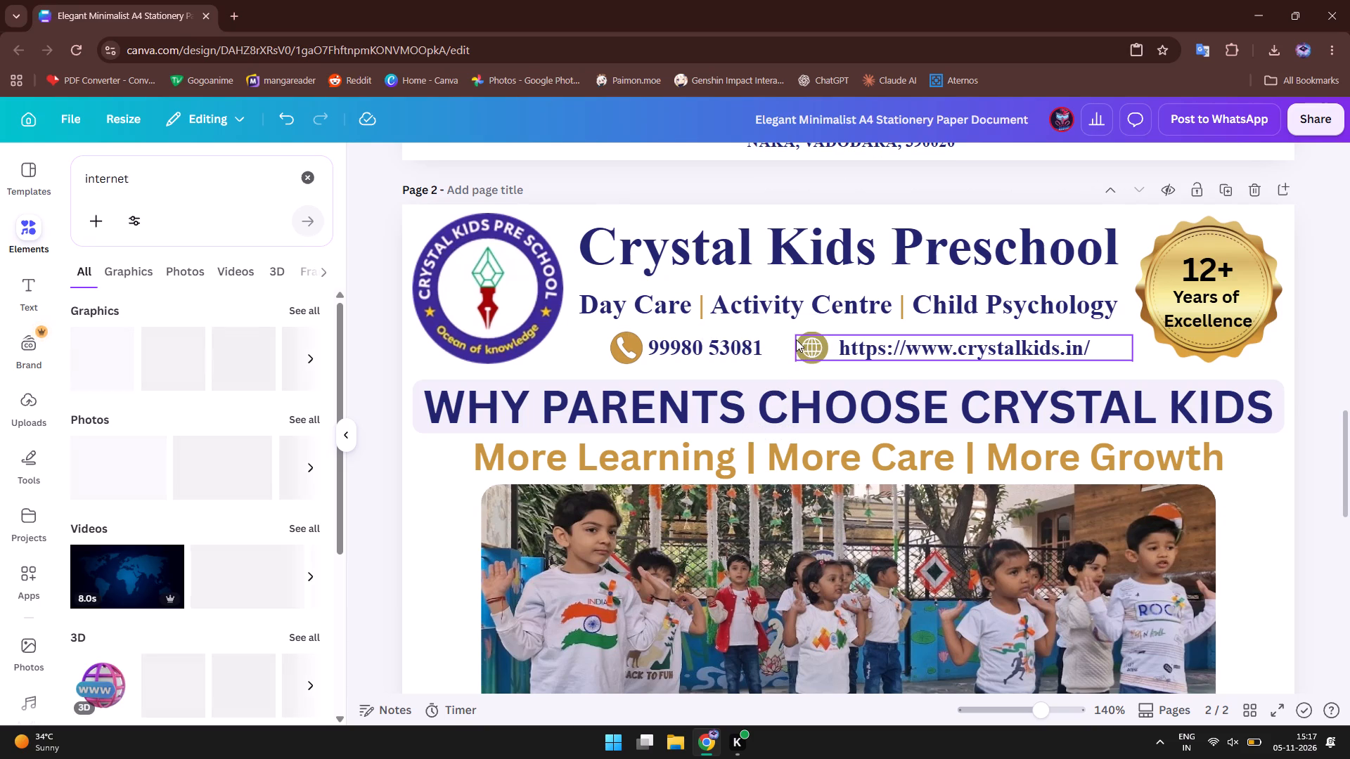
# Insert the black round graphic with a small white globe and thick rim from the internet graphics onto page 2.
pyautogui.click(311, 311)
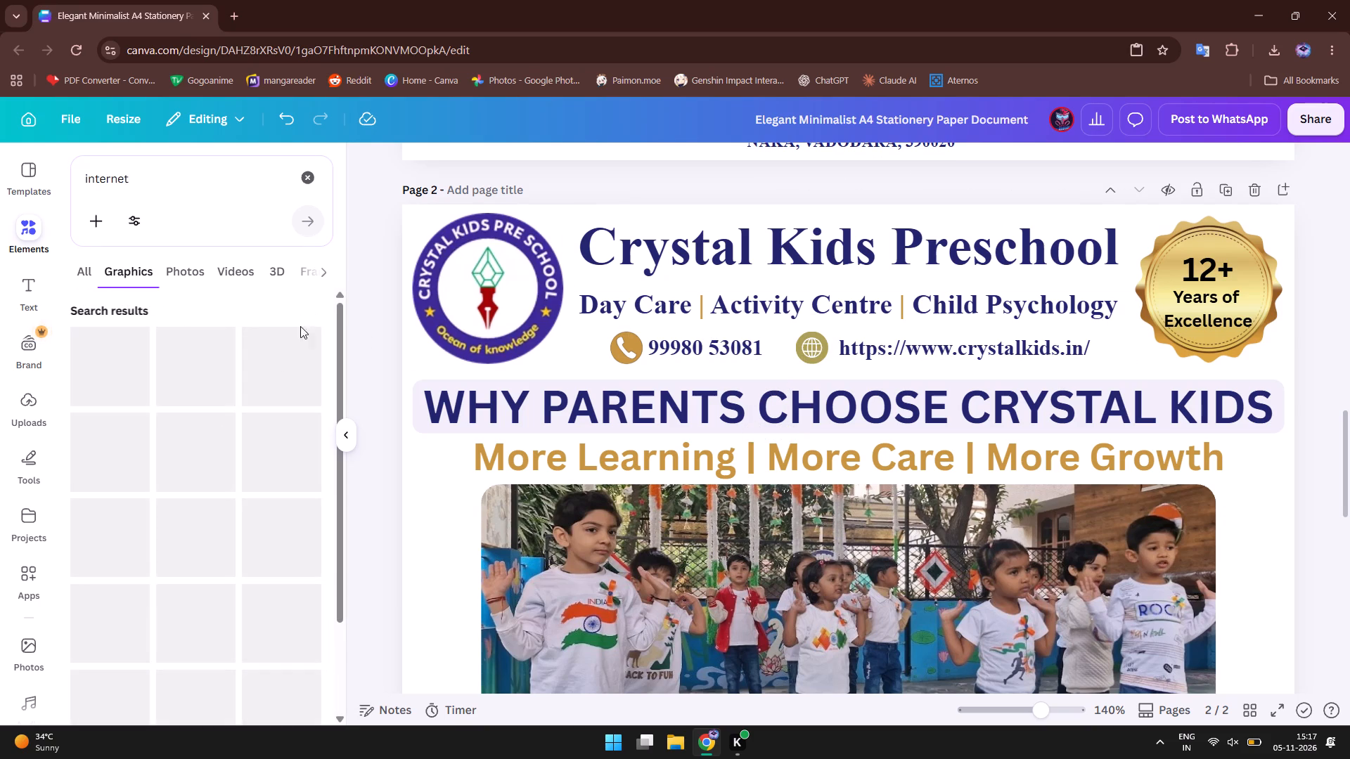
pyautogui.scroll(-1, 208, 452)
pyautogui.scroll(1, 208, 452)
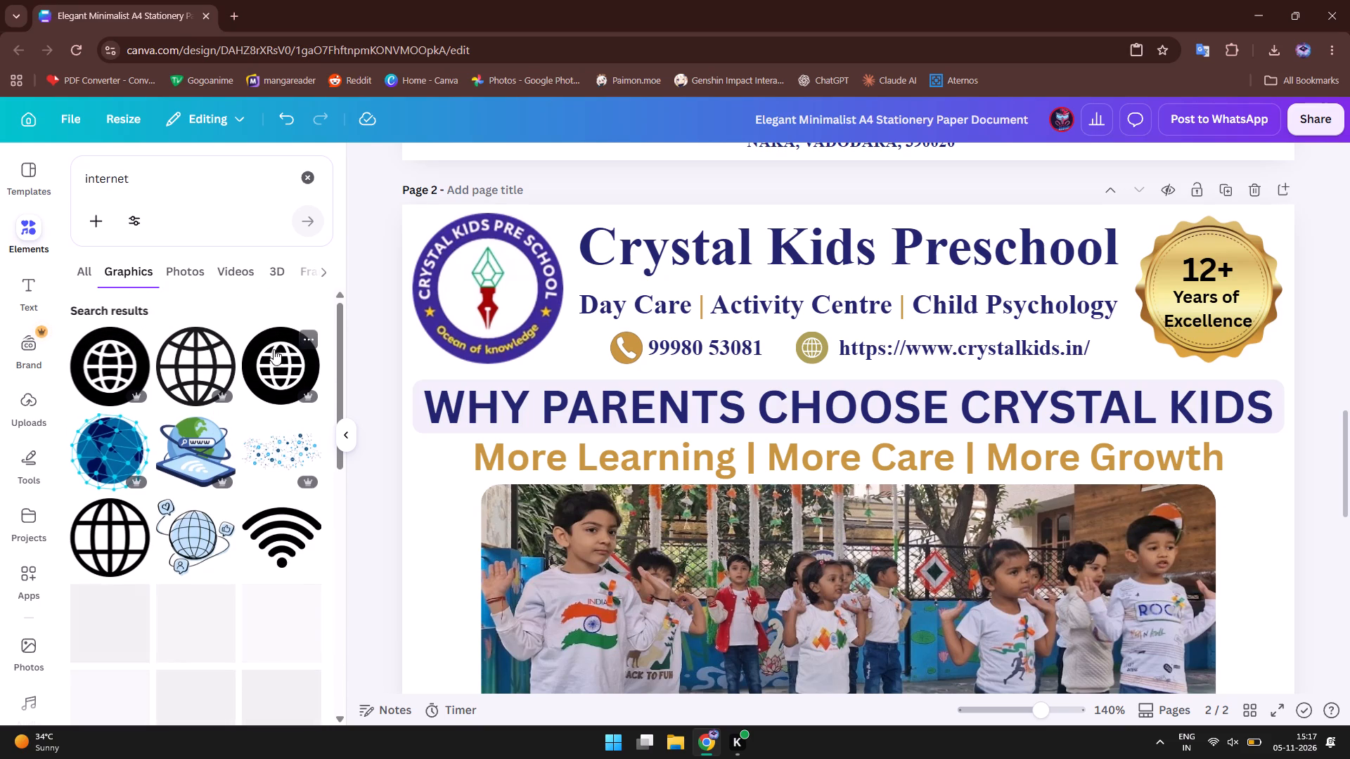
pyautogui.click(268, 360)
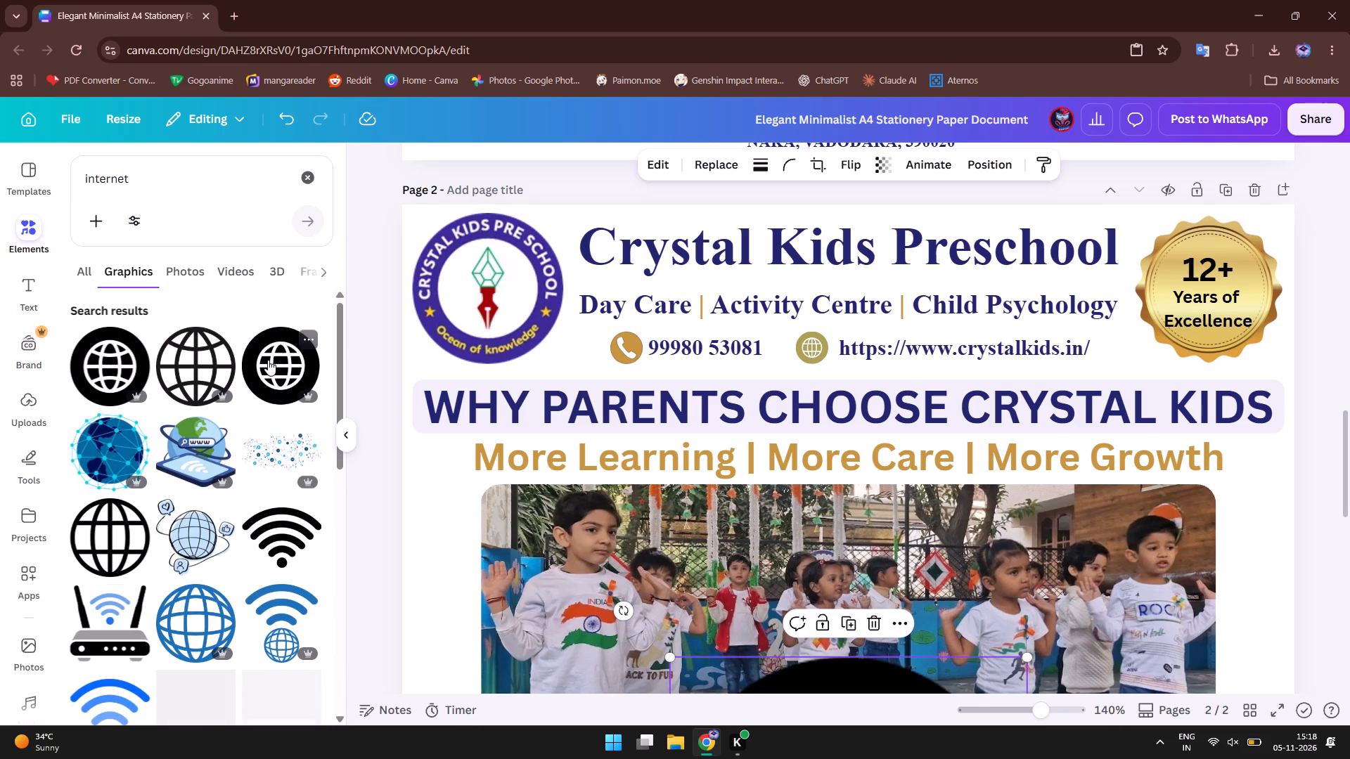
pyautogui.click(349, 446)
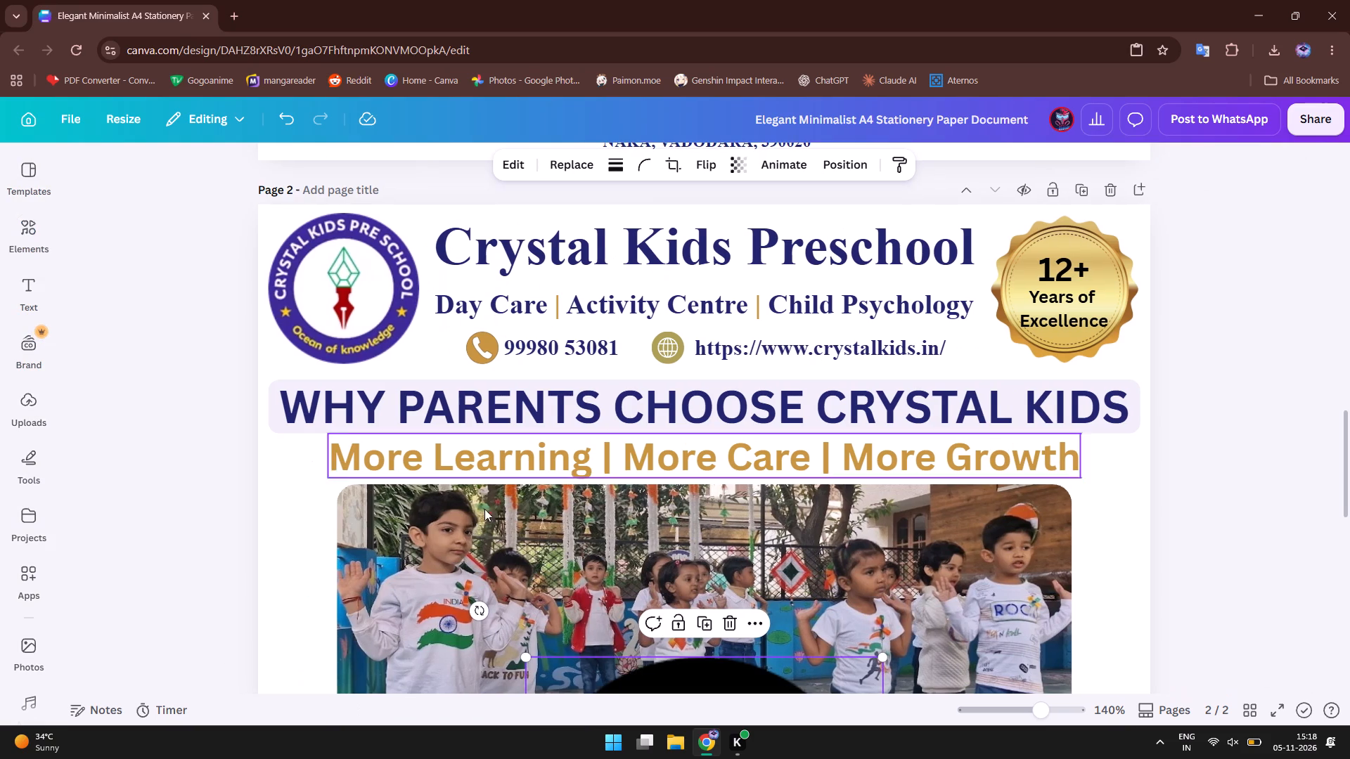
# Move the black globe graphic up over the page 2 header and shrink it to a little over half its size.
pyautogui.scroll(-2, 499, 517)
pyautogui.moveTo(694, 620); pyautogui.dragTo(570, 408)
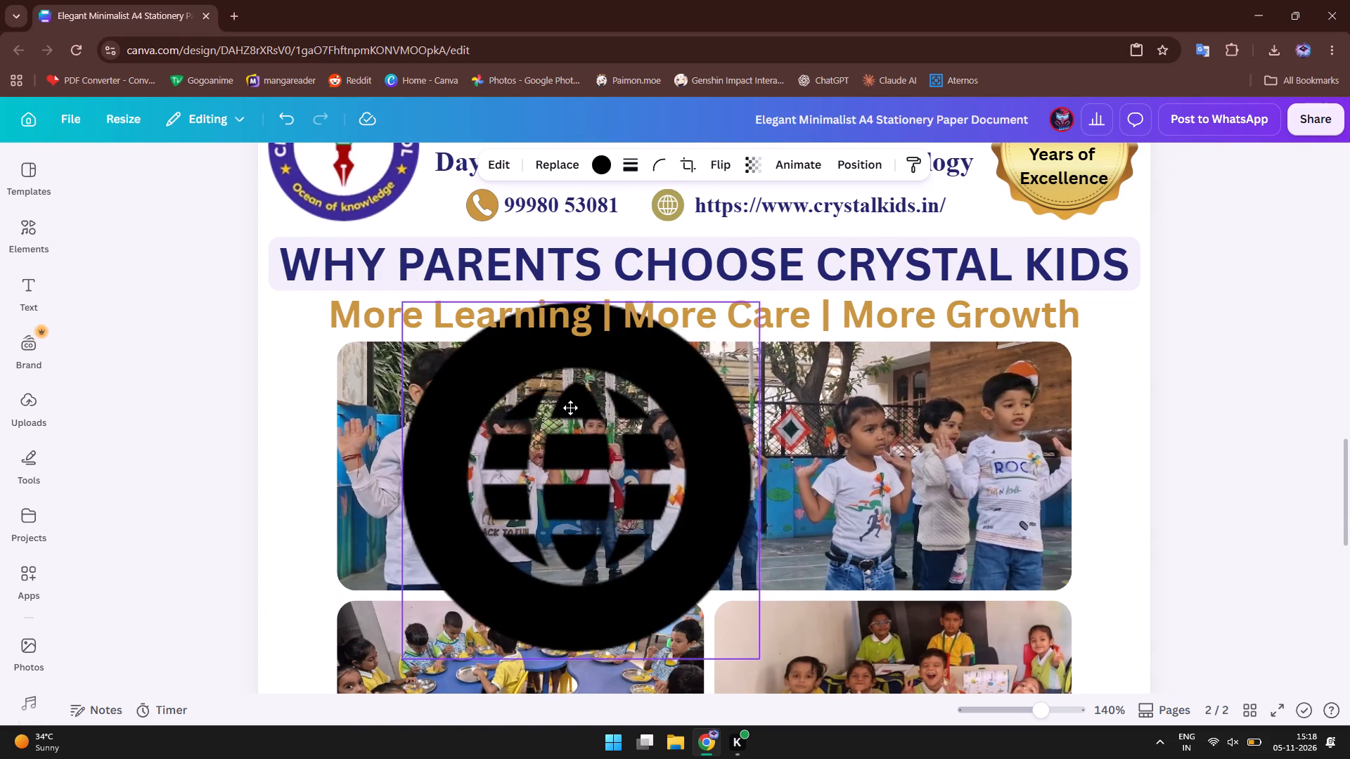
pyautogui.moveTo(570, 408); pyautogui.dragTo(555, 307)
pyautogui.moveTo(745, 556); pyautogui.dragTo(660, 440)
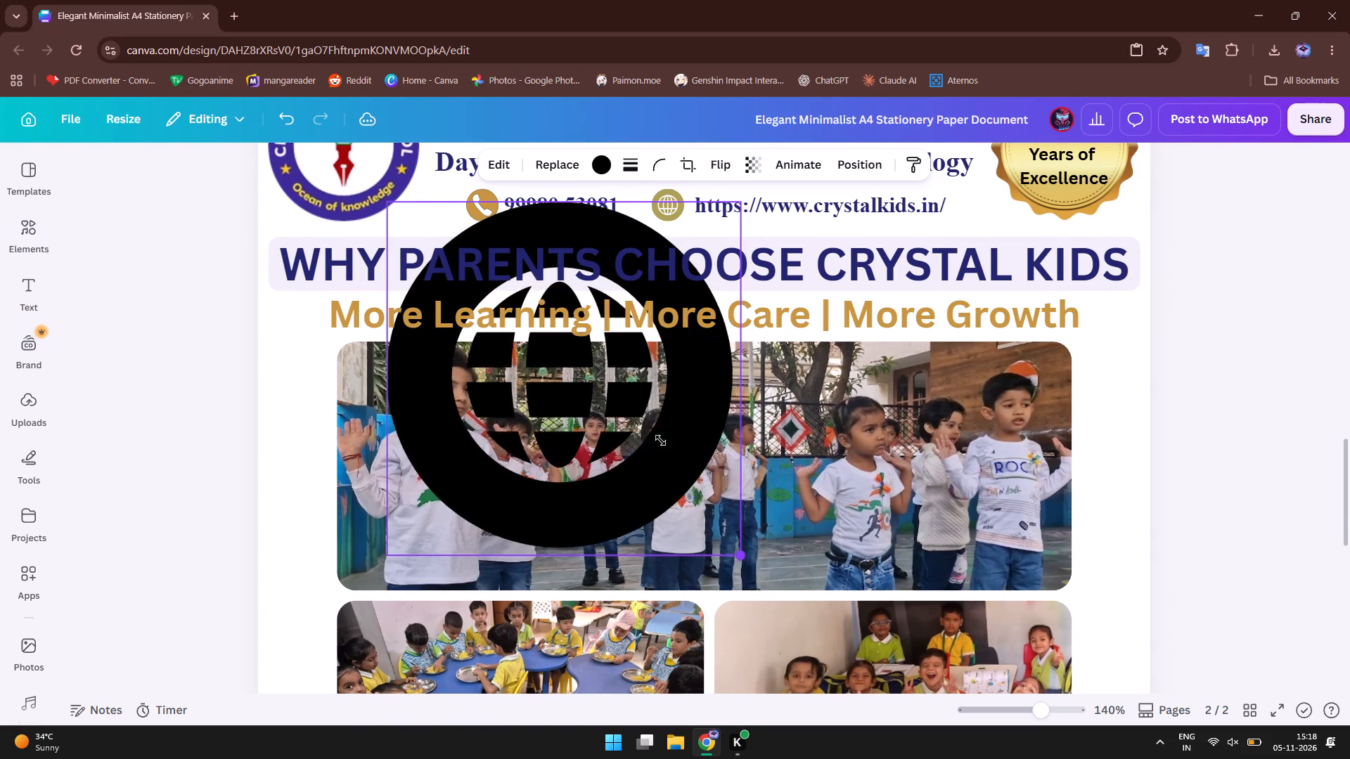
pyautogui.moveTo(660, 440); pyautogui.dragTo(626, 381)
pyautogui.scroll(3, 626, 381)
pyautogui.moveTo(547, 375); pyautogui.dragTo(663, 289)
# Recolour the black globe graphic in the design's golden brown, matching the new phone icon.
pyautogui.click(604, 169)
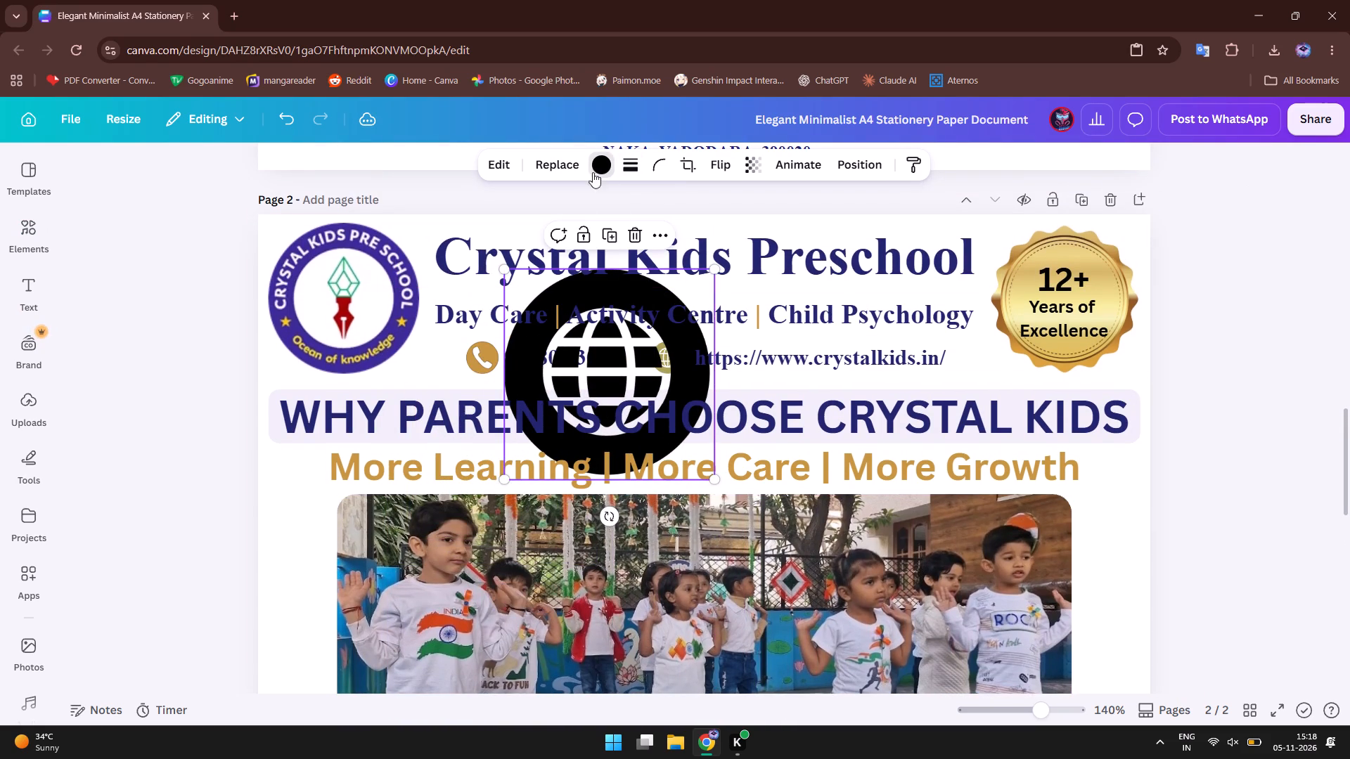
pyautogui.click(161, 297)
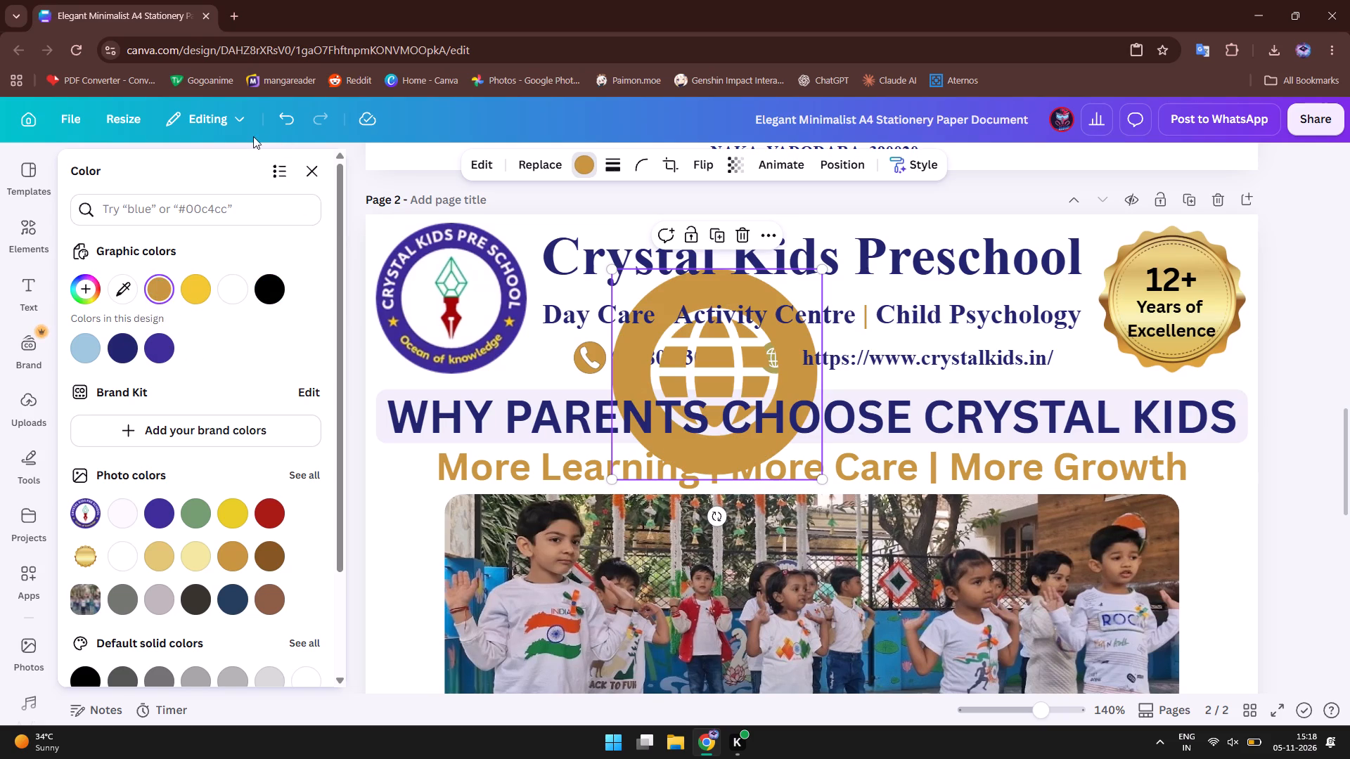
pyautogui.click(321, 167)
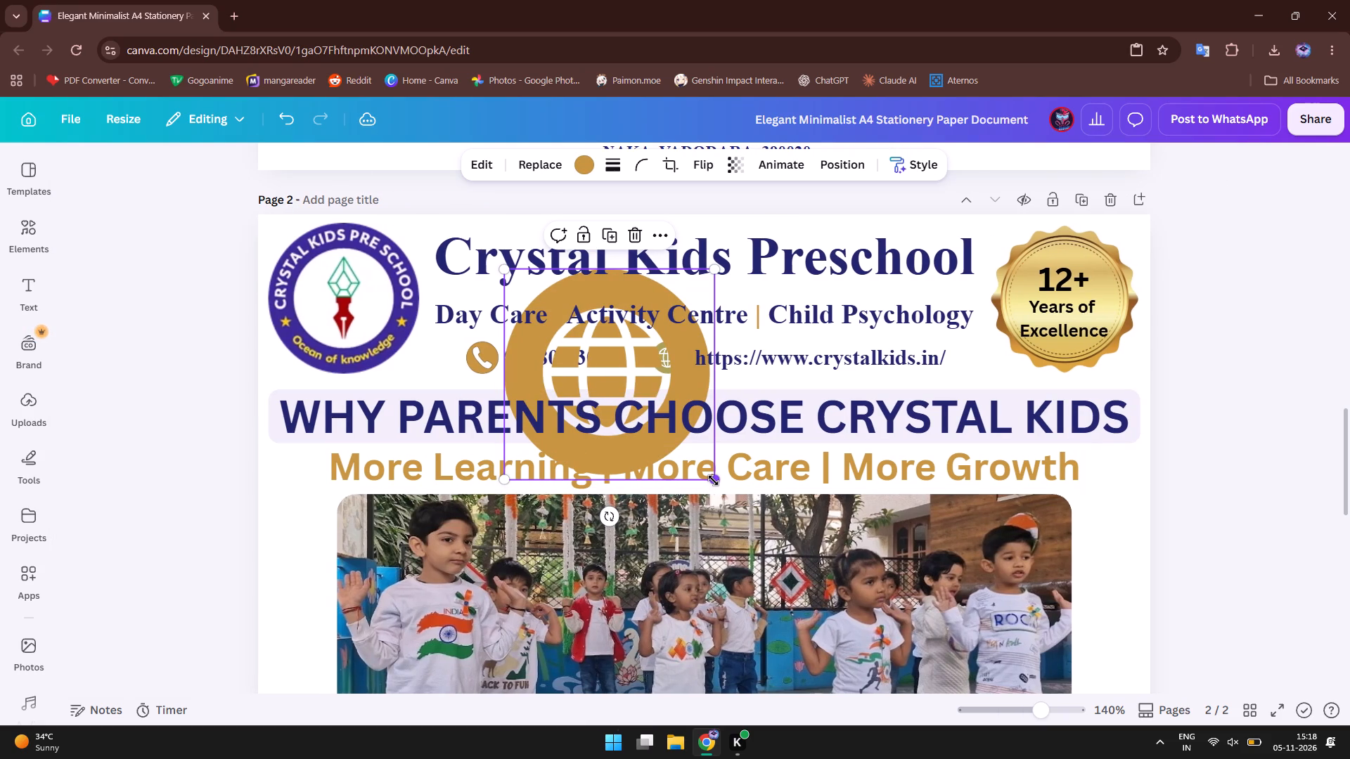
# Shrink the golden-brown globe graphic to about 0.7 by 0.7, between the phone number and the old globe icon.
pyautogui.moveTo(713, 480); pyautogui.dragTo(644, 398)
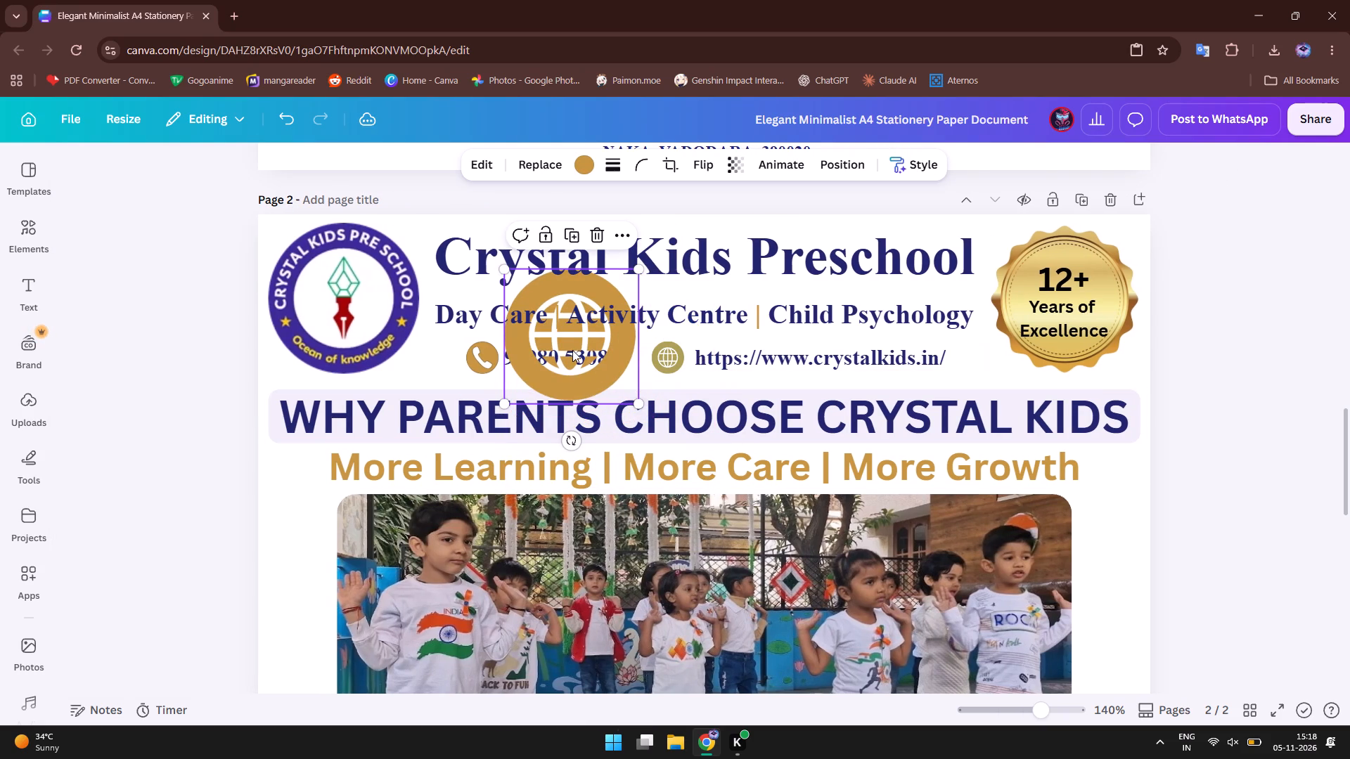
pyautogui.moveTo(635, 377); pyautogui.dragTo(648, 347)
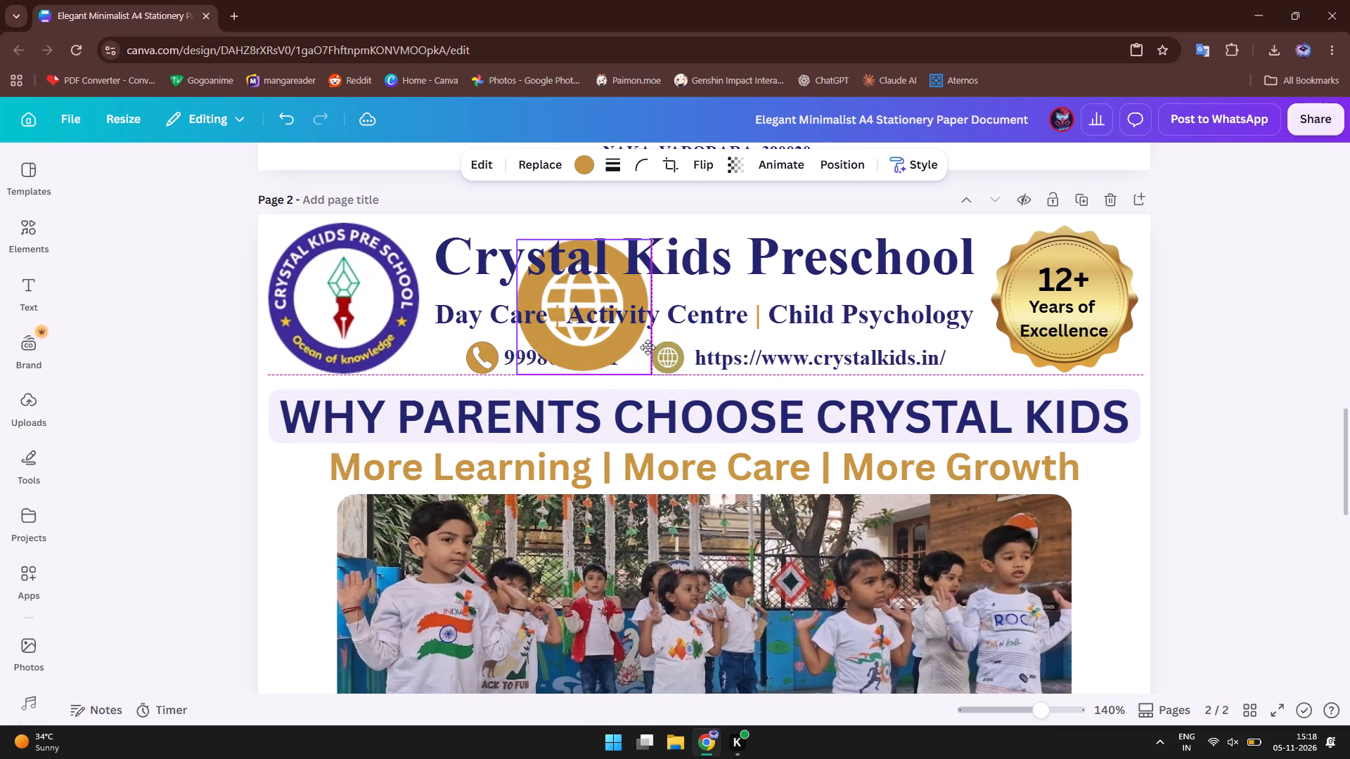
pyautogui.moveTo(648, 347); pyautogui.dragTo(647, 349)
pyautogui.moveTo(515, 241); pyautogui.dragTo(603, 361)
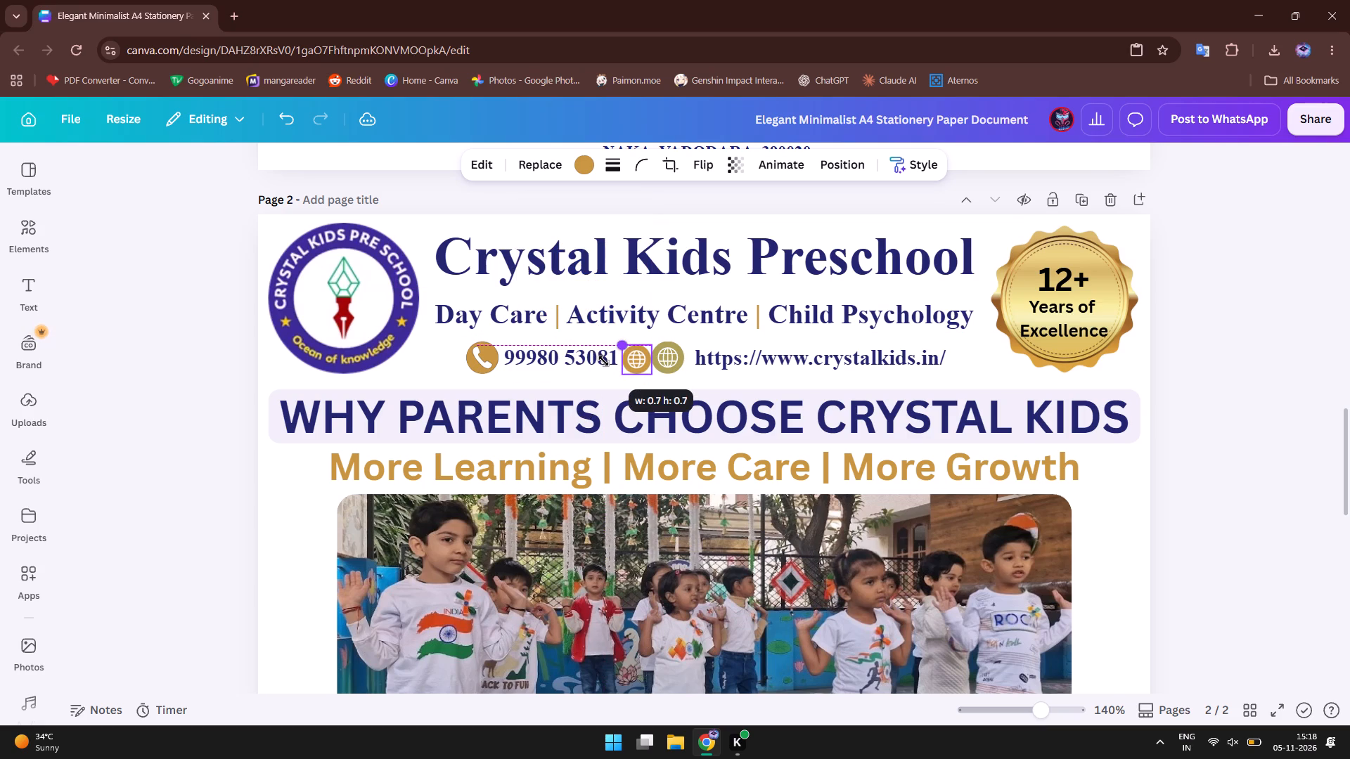
pyautogui.moveTo(603, 361); pyautogui.dragTo(598, 358)
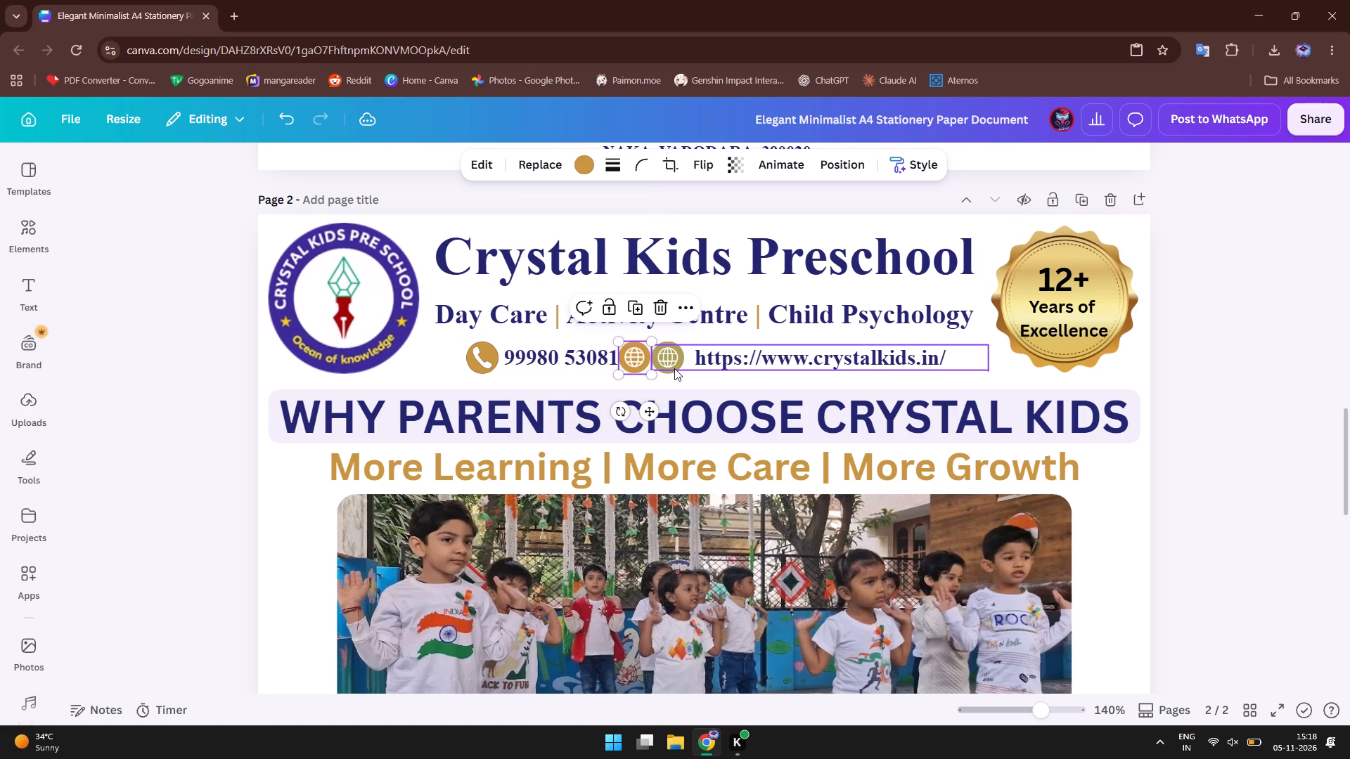
# Delete the old olive globe icon from the page 2 header.
pyautogui.click(674, 368)
pyautogui.click(664, 375)
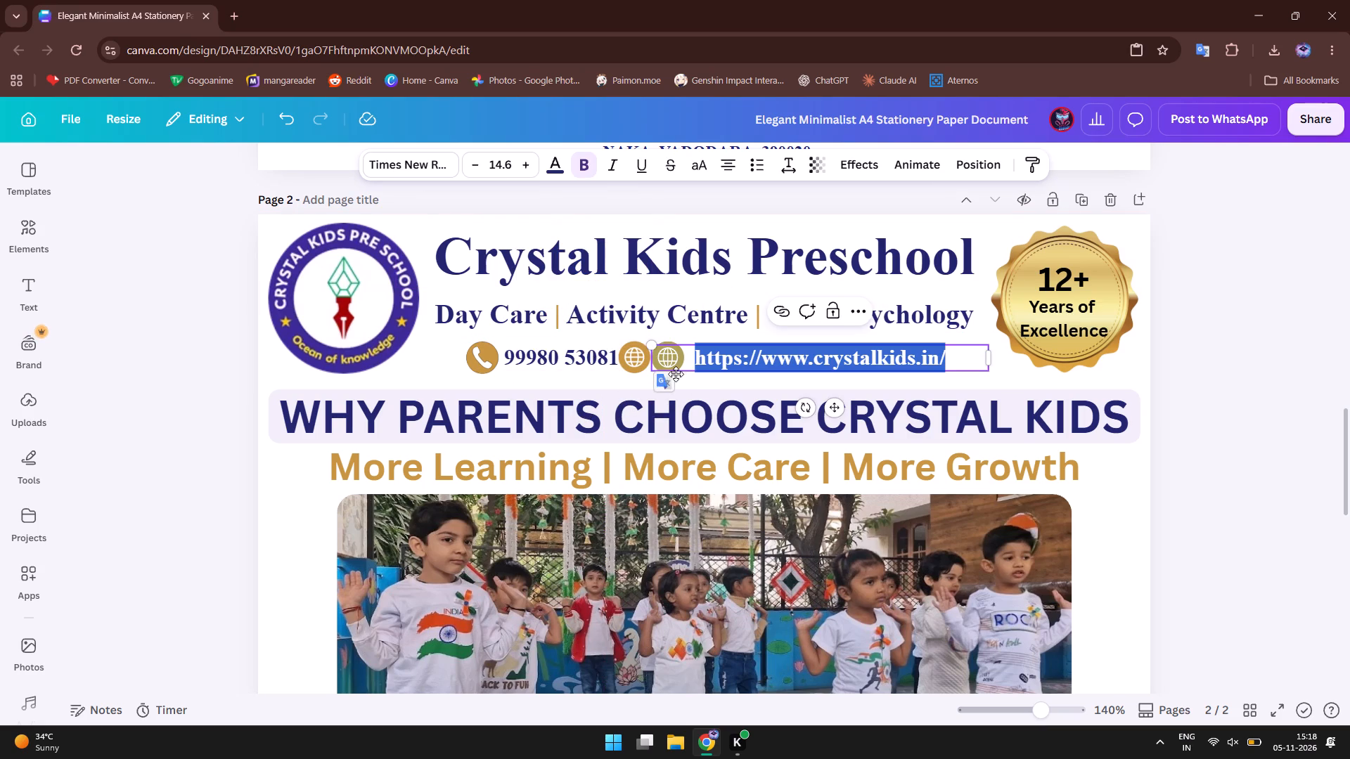
pyautogui.click(682, 375)
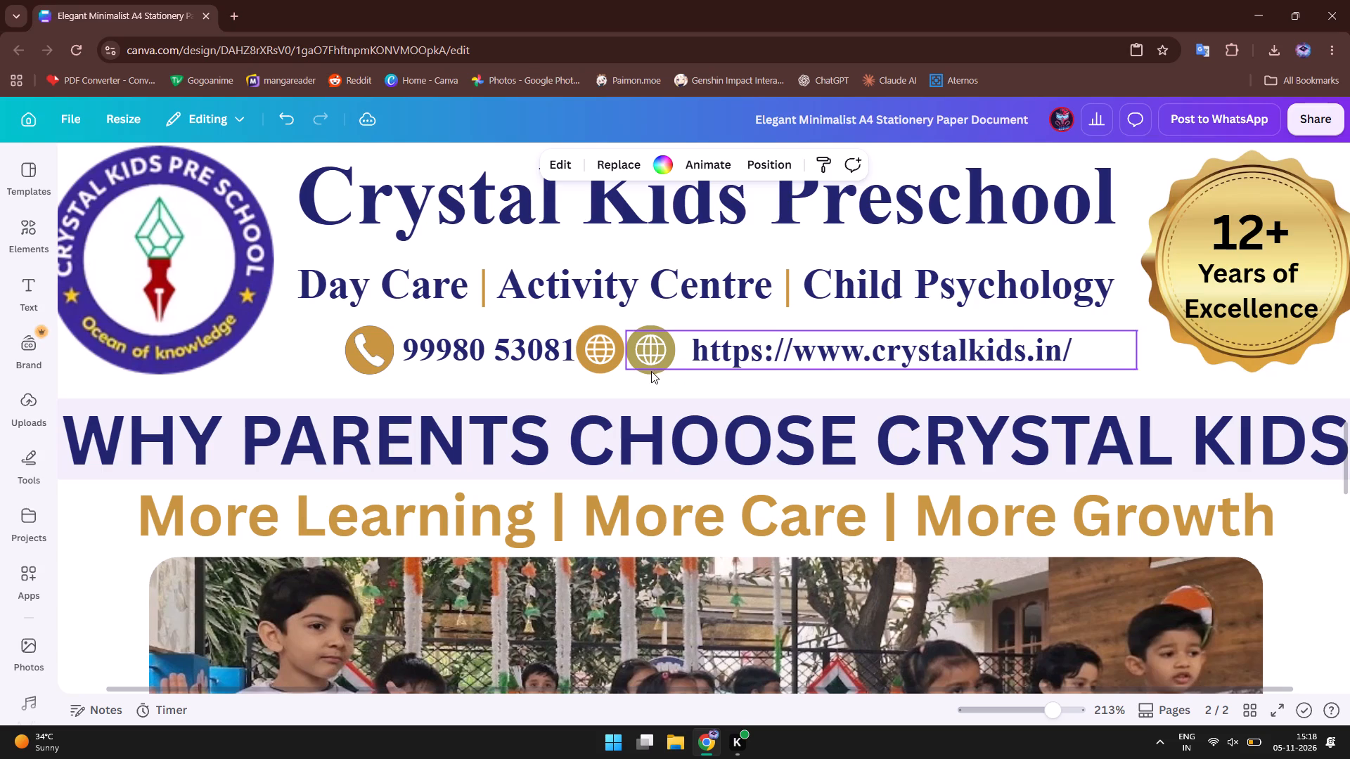
pyautogui.click(654, 376)
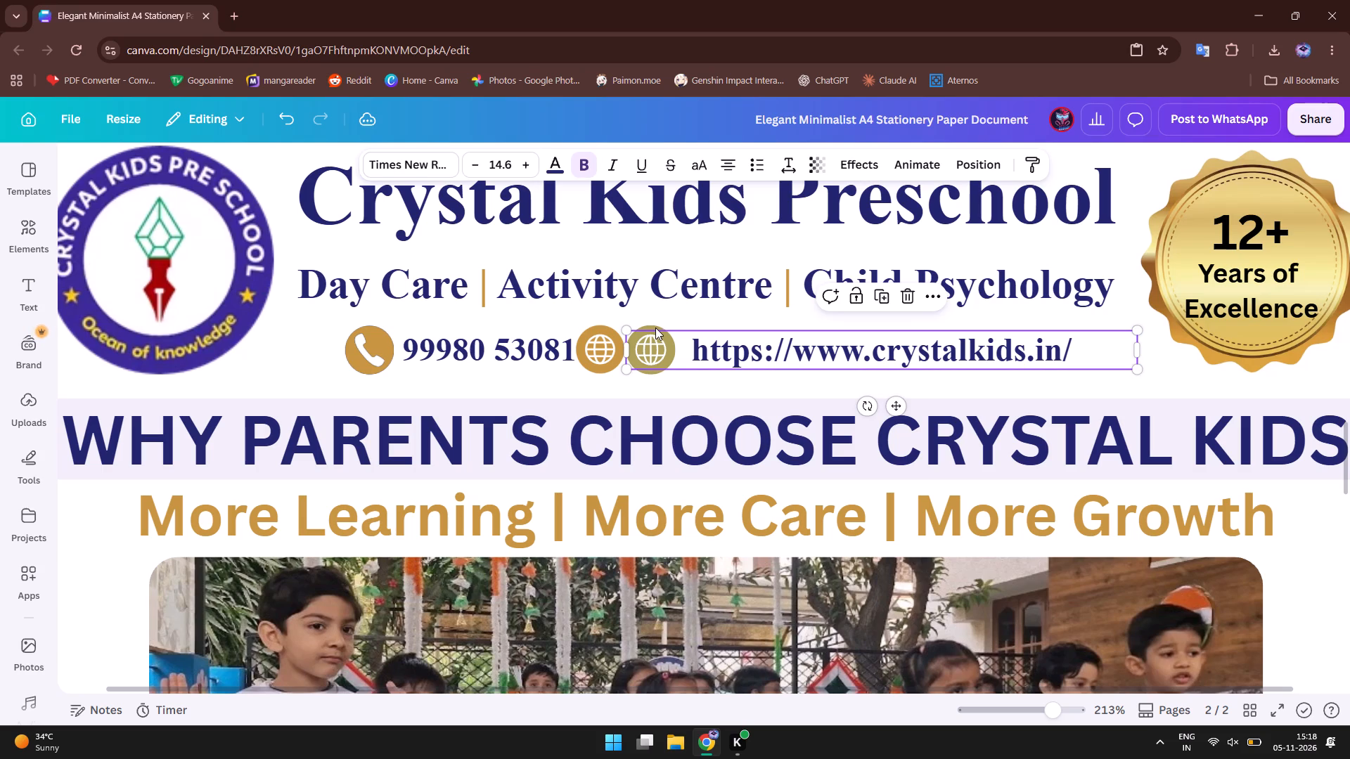
pyautogui.click(654, 327)
pyautogui.click(615, 313)
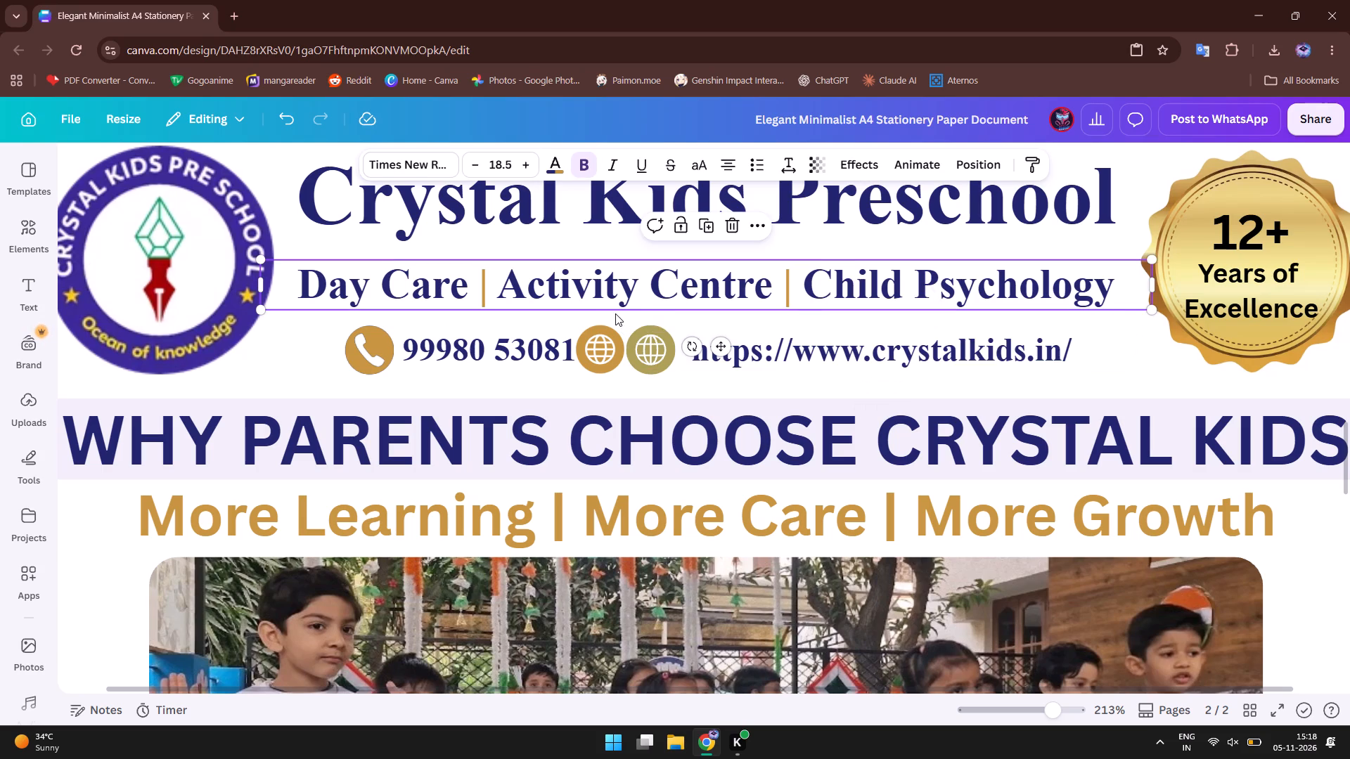
pyautogui.click(655, 327)
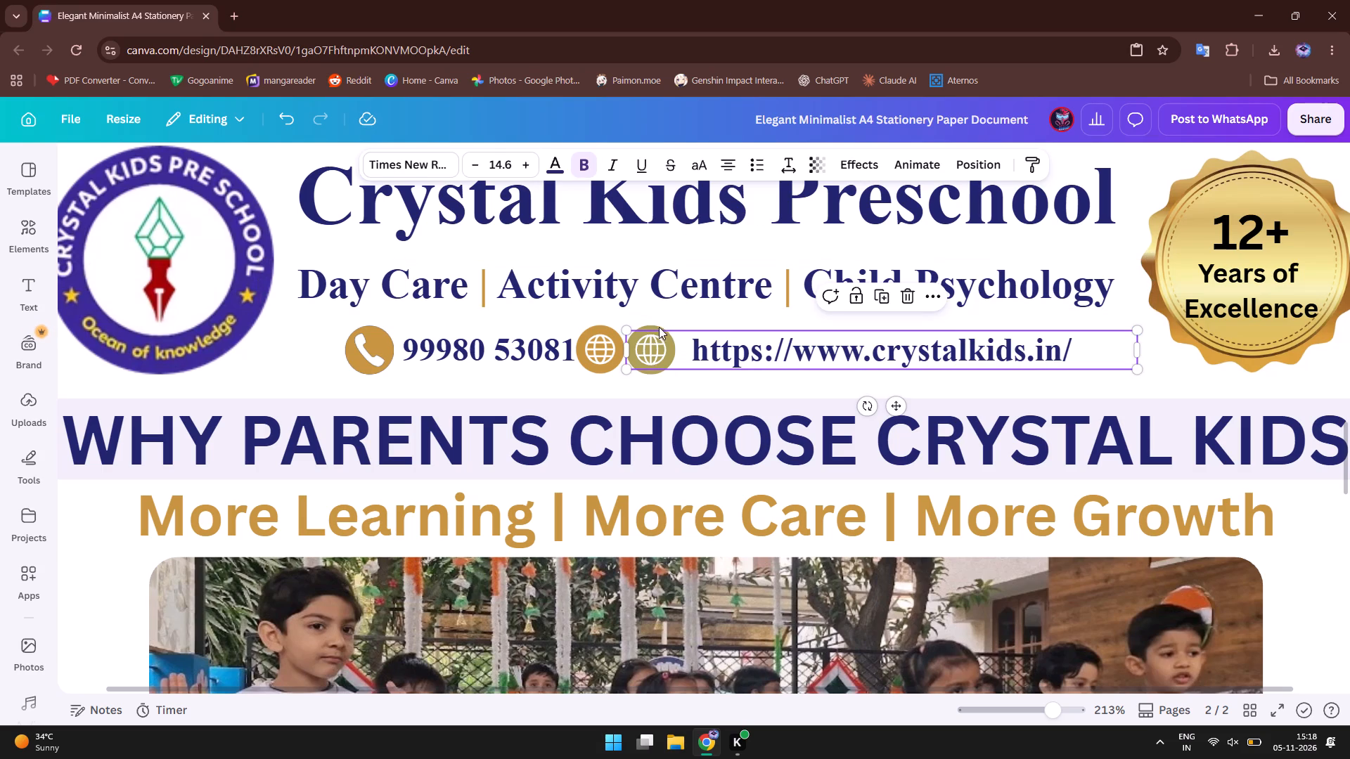
pyautogui.click(655, 324)
pyautogui.click(652, 325)
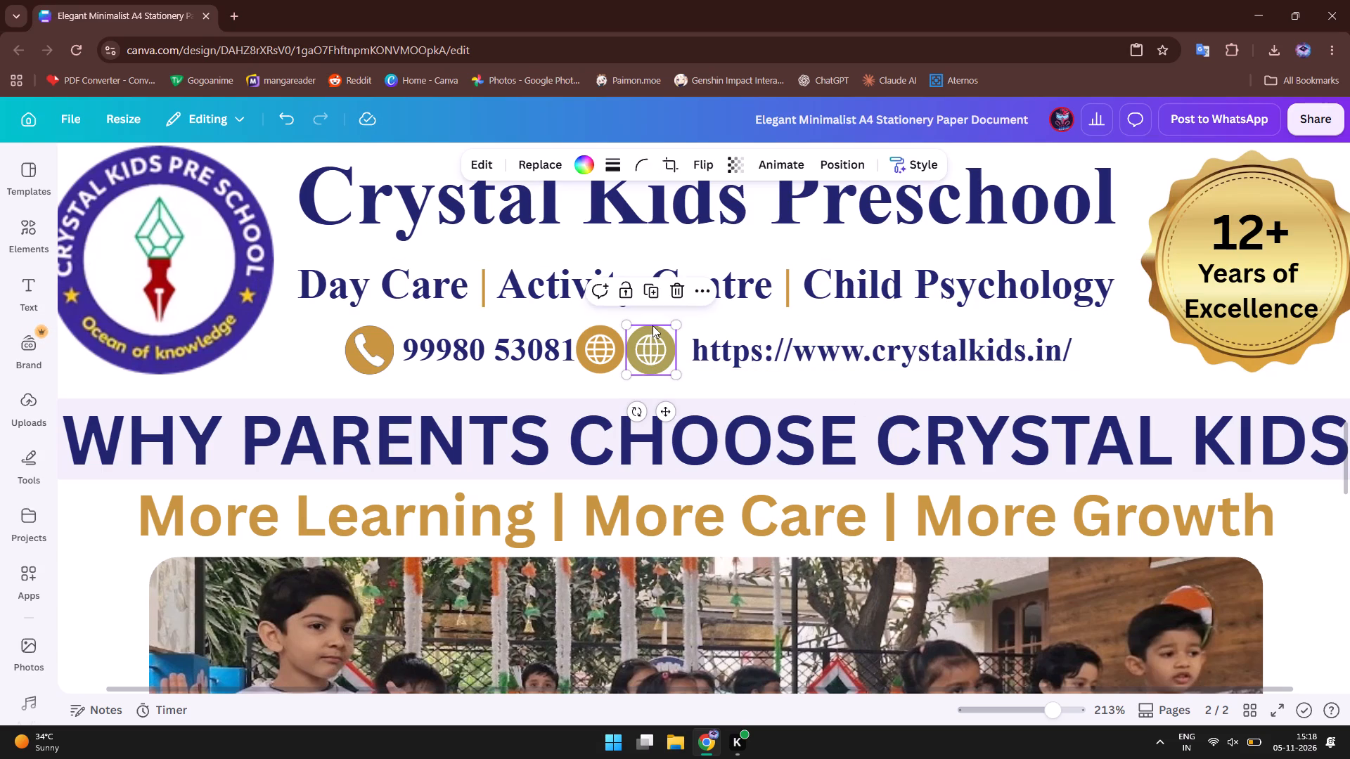
pyautogui.click(681, 291)
# Move the golden-brown globe icon on page 2 directly in front of the website address, level with the phone icon.
pyautogui.moveTo(607, 343); pyautogui.dragTo(670, 342)
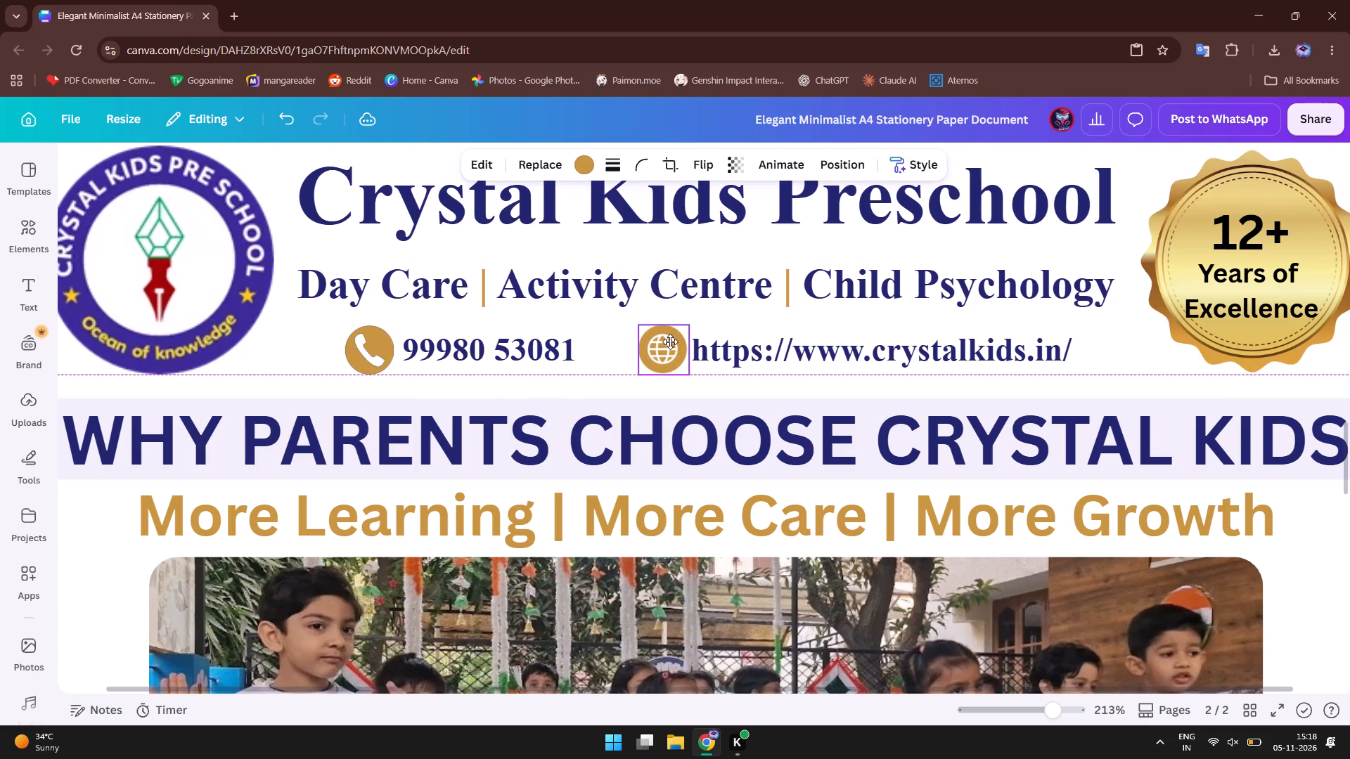
pyautogui.moveTo(670, 342); pyautogui.dragTo(669, 342)
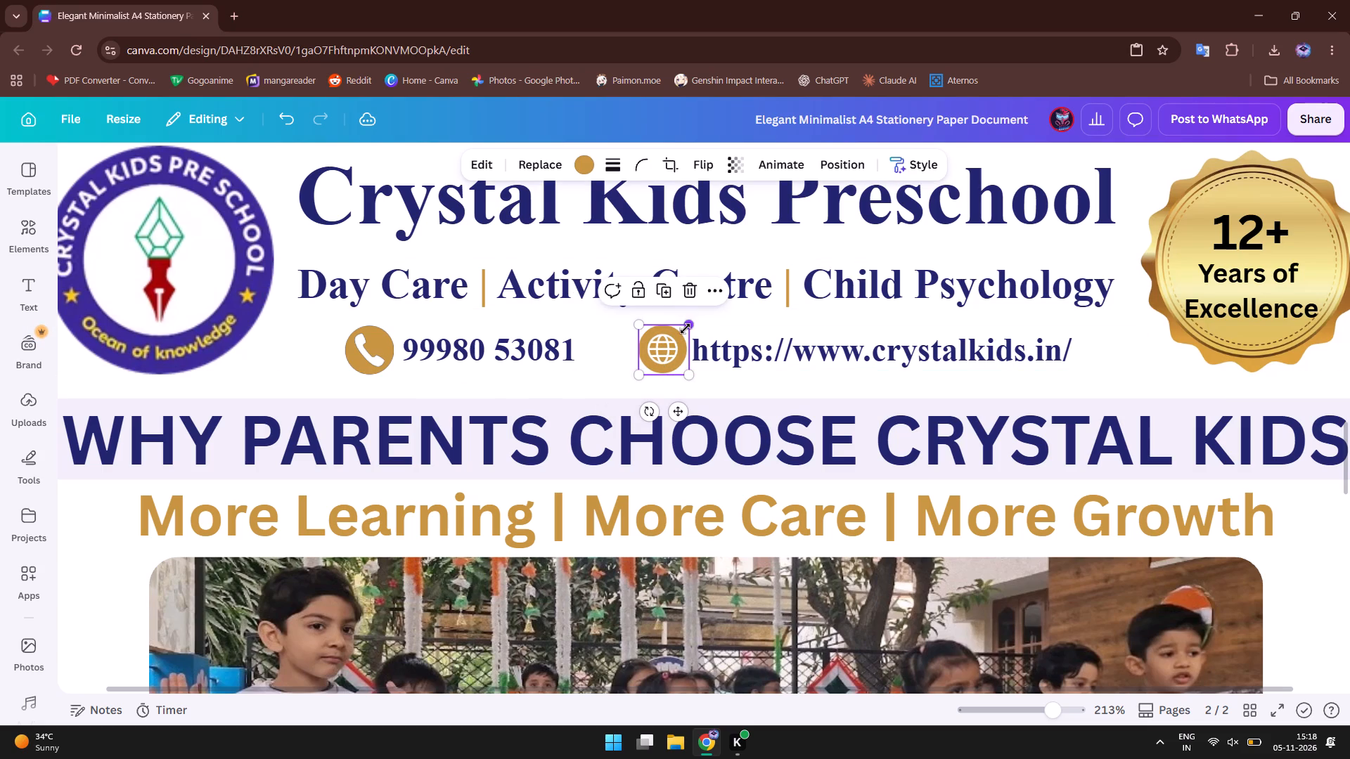
pyautogui.click(685, 328)
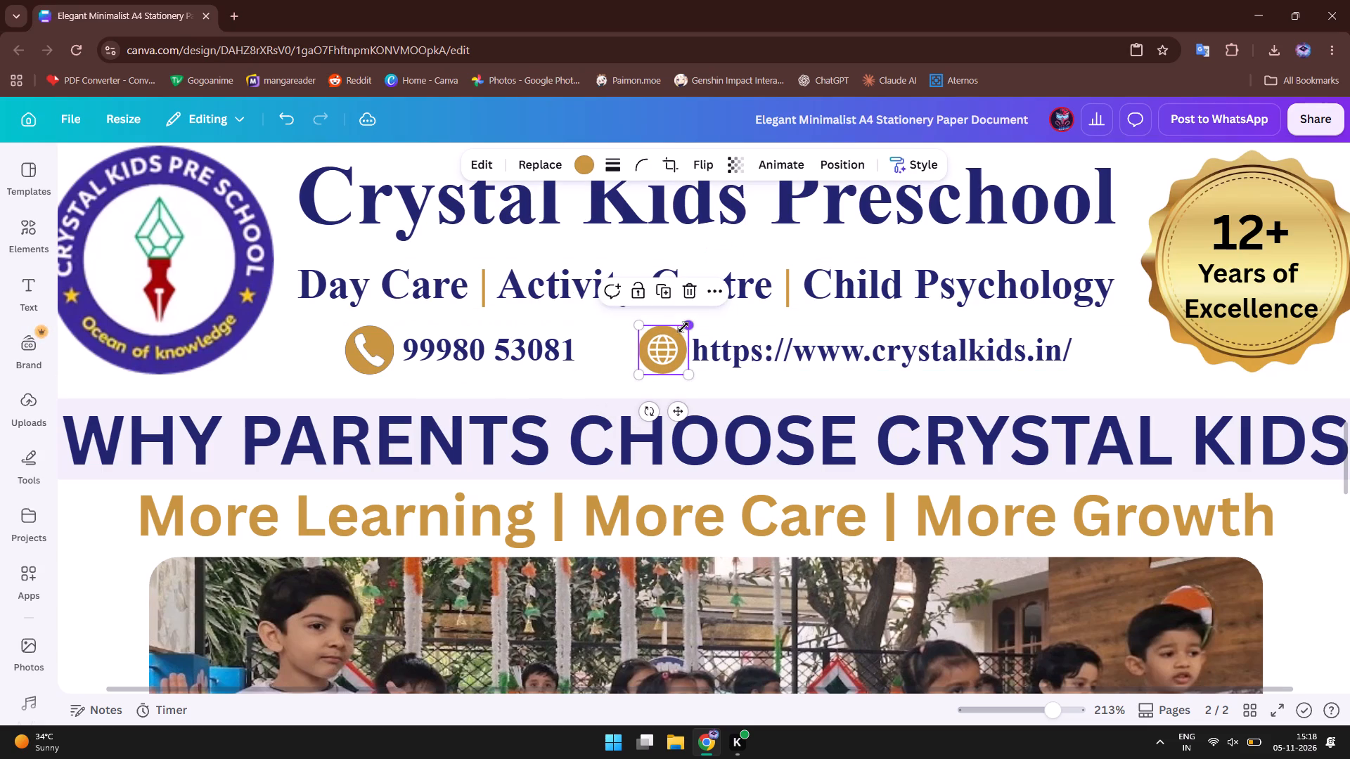
pyautogui.click(794, 320)
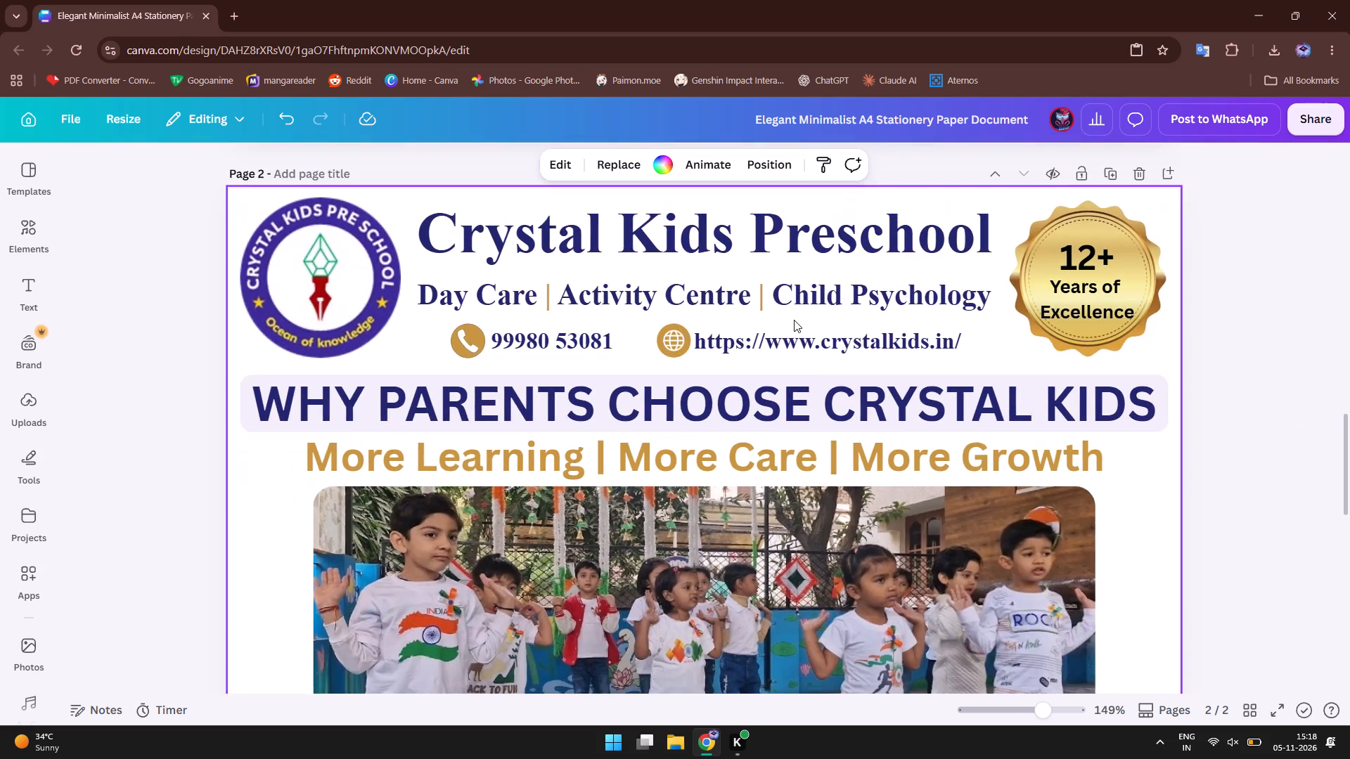
# Copy the golden-brown phone icon from the page 2 header.
pyautogui.scroll(-2, 794, 320)
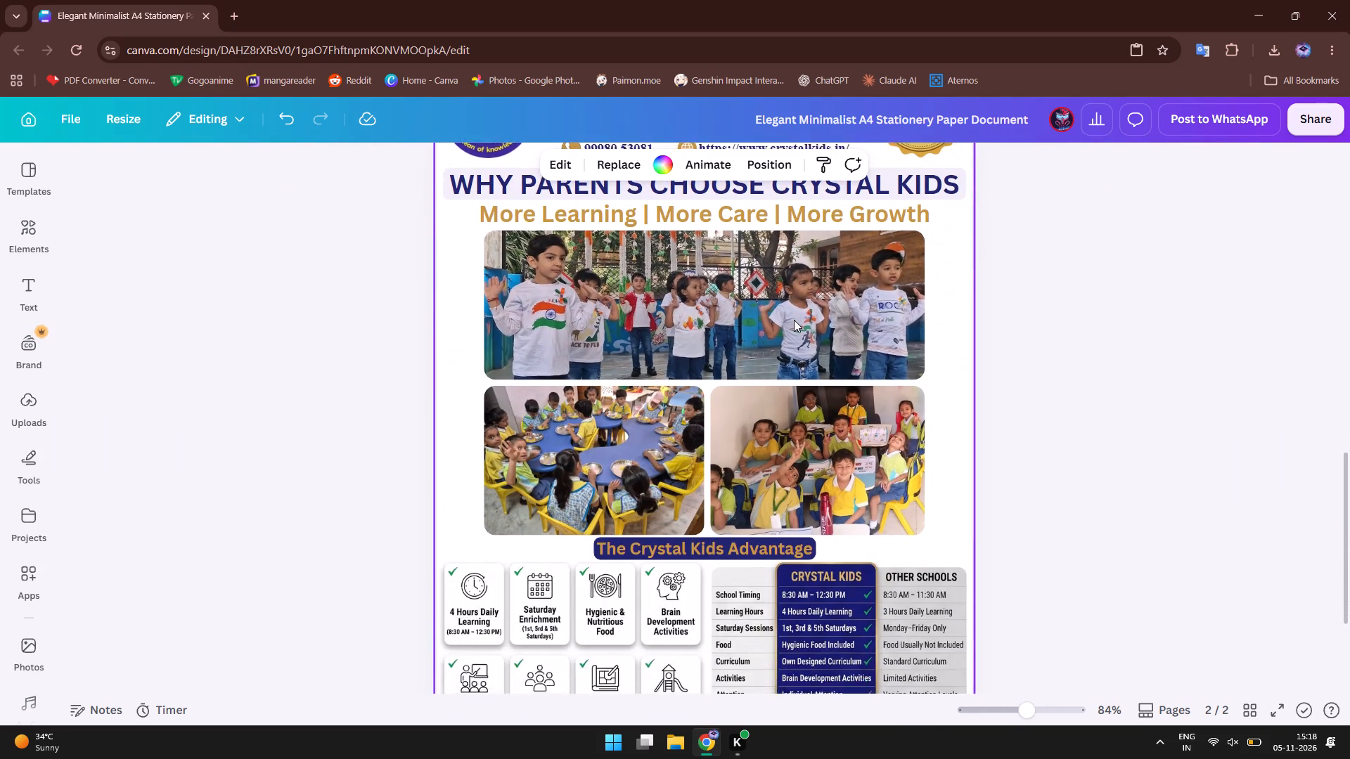
pyautogui.scroll(3, 794, 320)
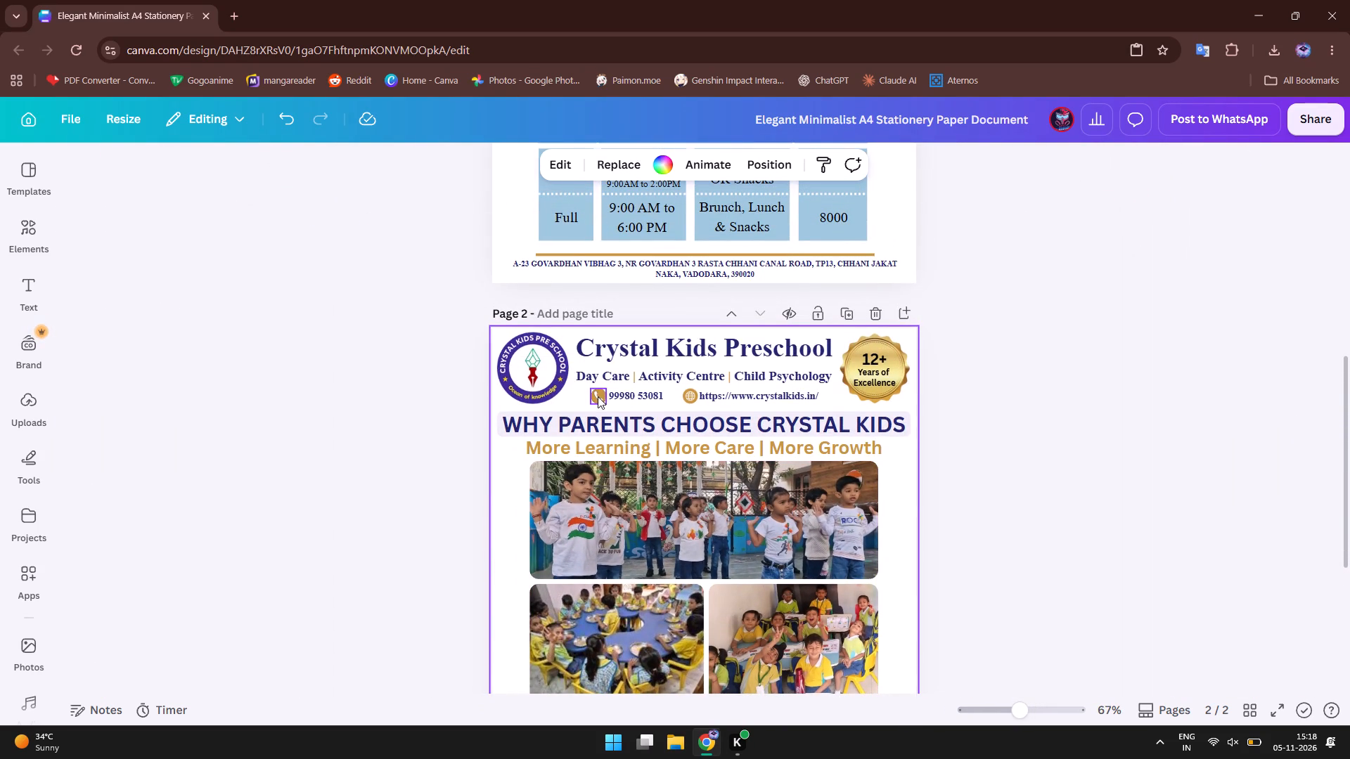
pyautogui.click(599, 396)
pyautogui.rightClick(599, 396)
pyautogui.click(657, 242)
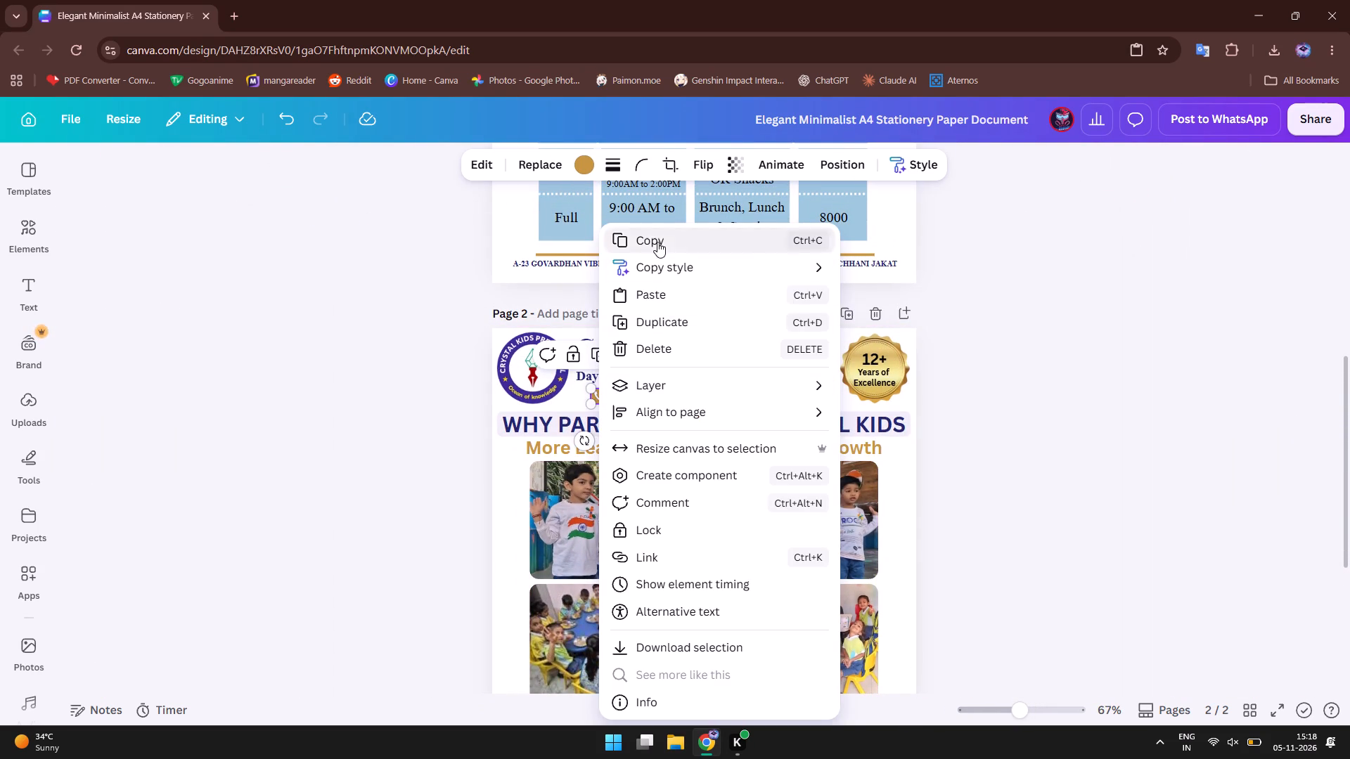
# Ungroup the header text and contact icons on page 1.
pyautogui.scroll(5, 707, 288)
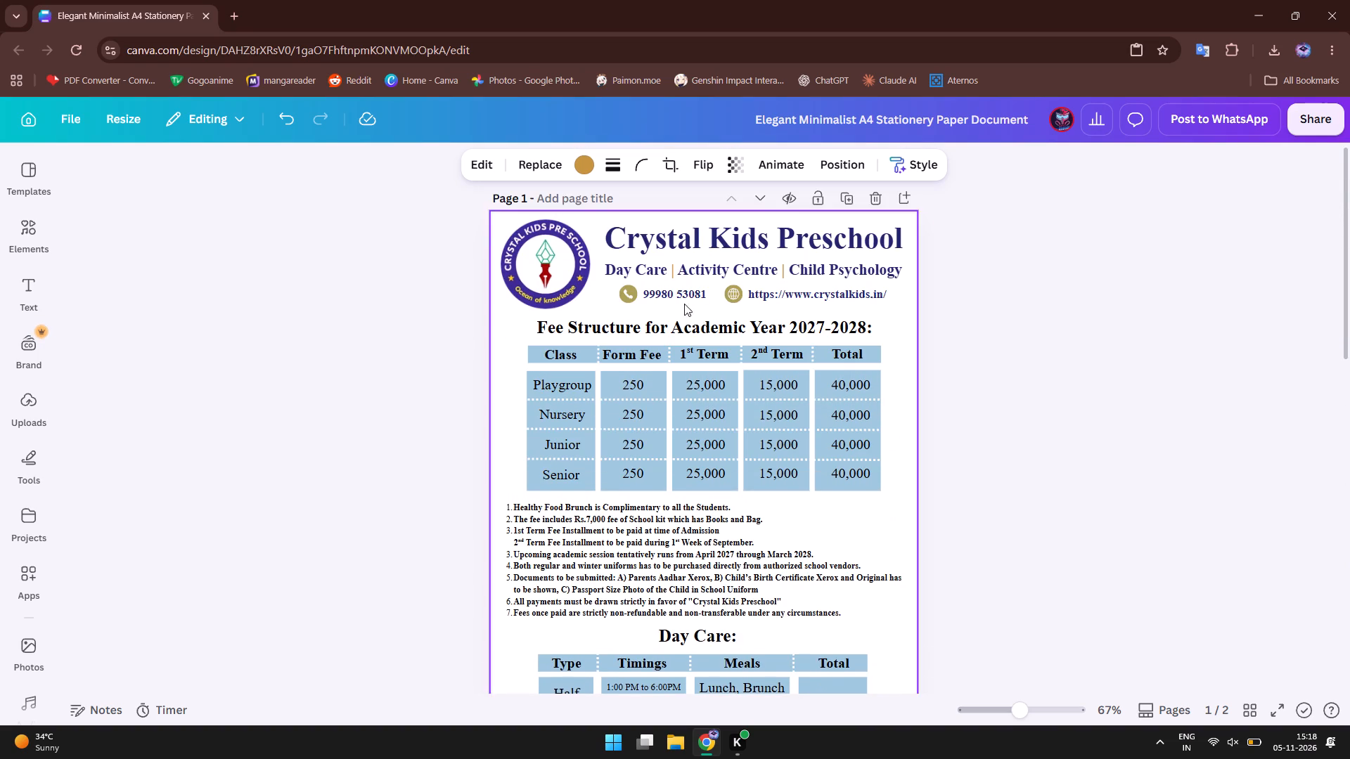
pyautogui.click(636, 290)
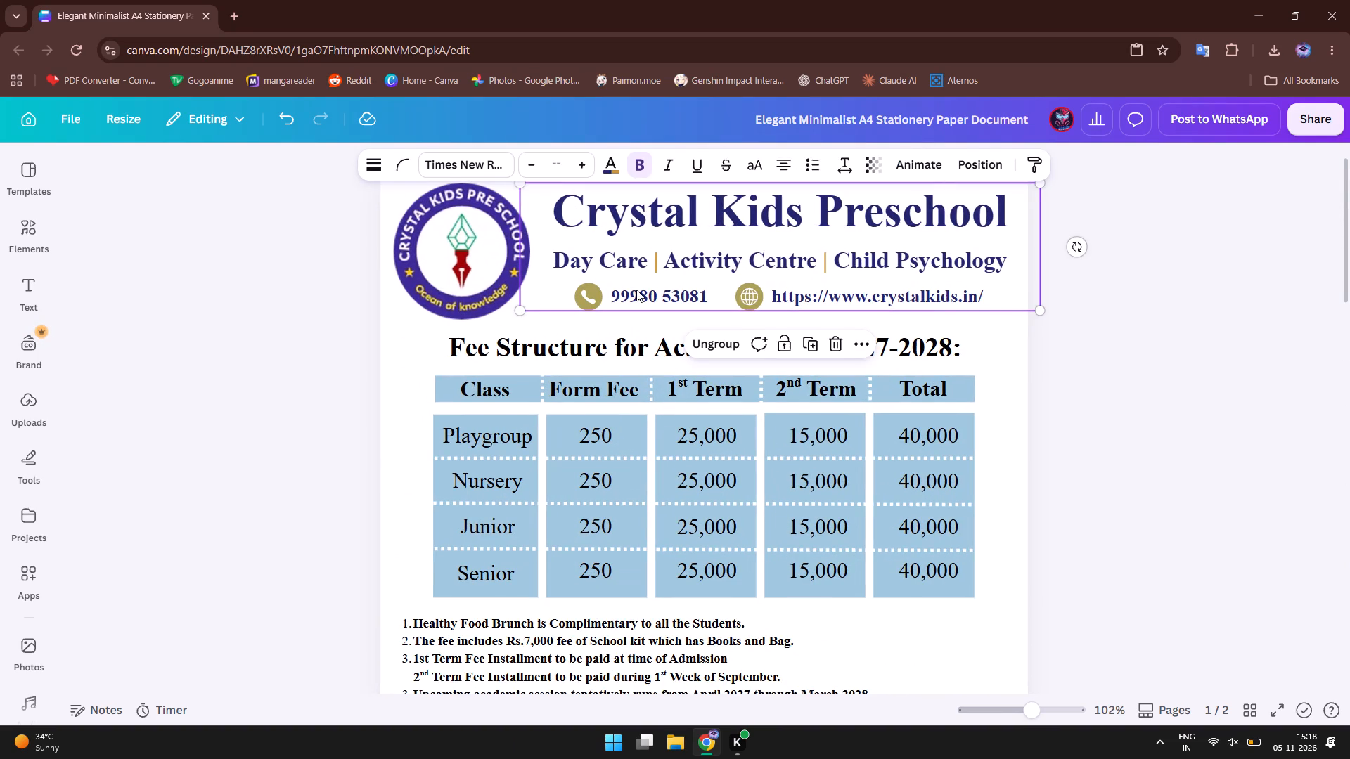
pyautogui.click(720, 337)
pyautogui.click(600, 327)
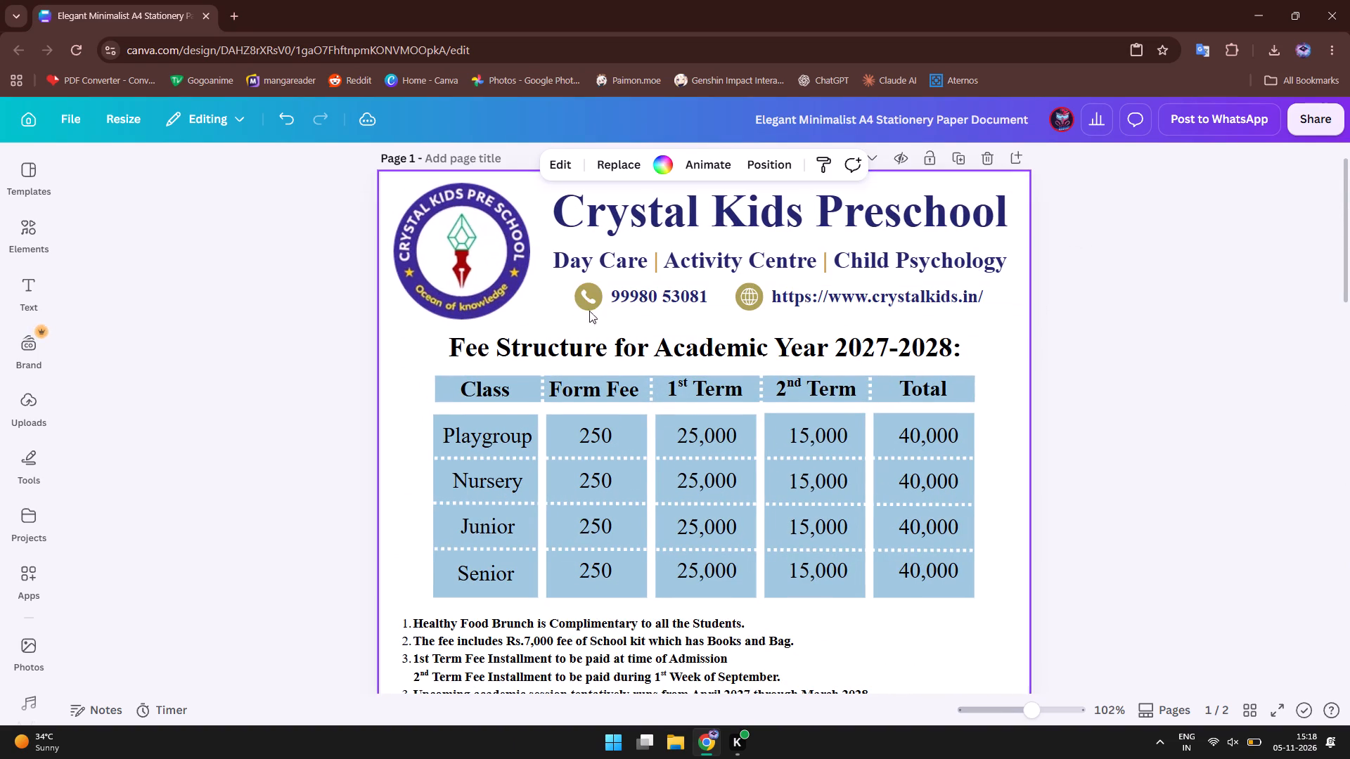
# Paste the golden-brown phone icon into the page 1 header, just before the old phone icon, and enlarge it to about 0.8 by 0.8.
pyautogui.click(583, 300)
pyautogui.click(555, 304)
pyautogui.rightClick(555, 304)
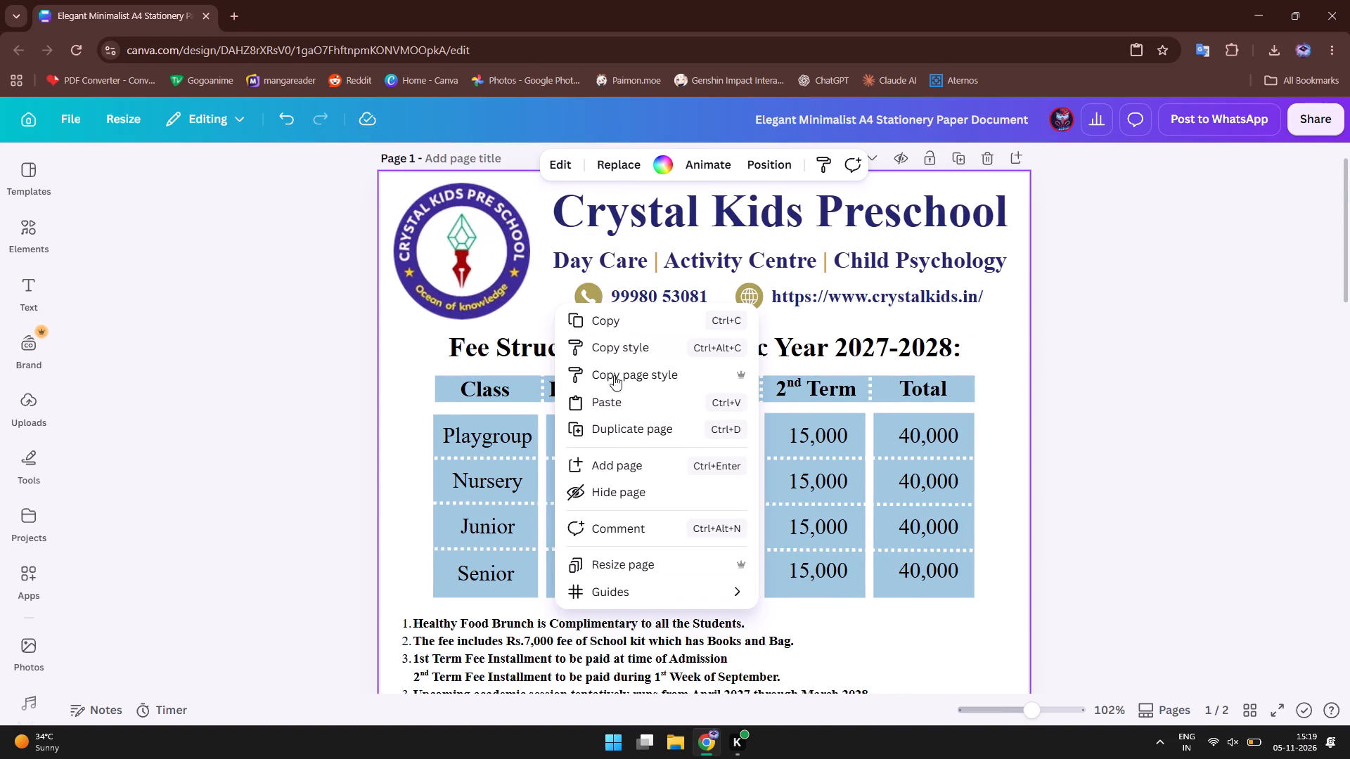
pyautogui.click(616, 389)
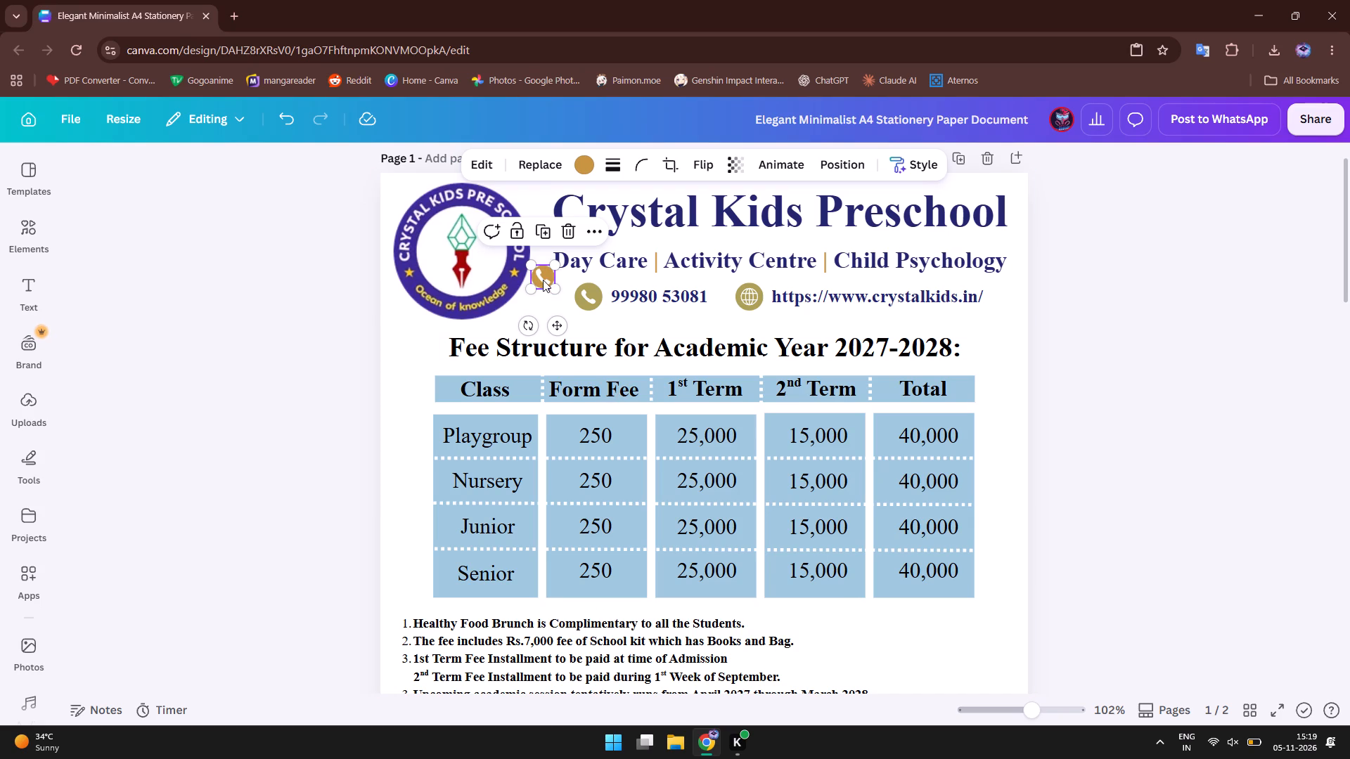
pyautogui.moveTo(543, 280); pyautogui.dragTo(556, 299)
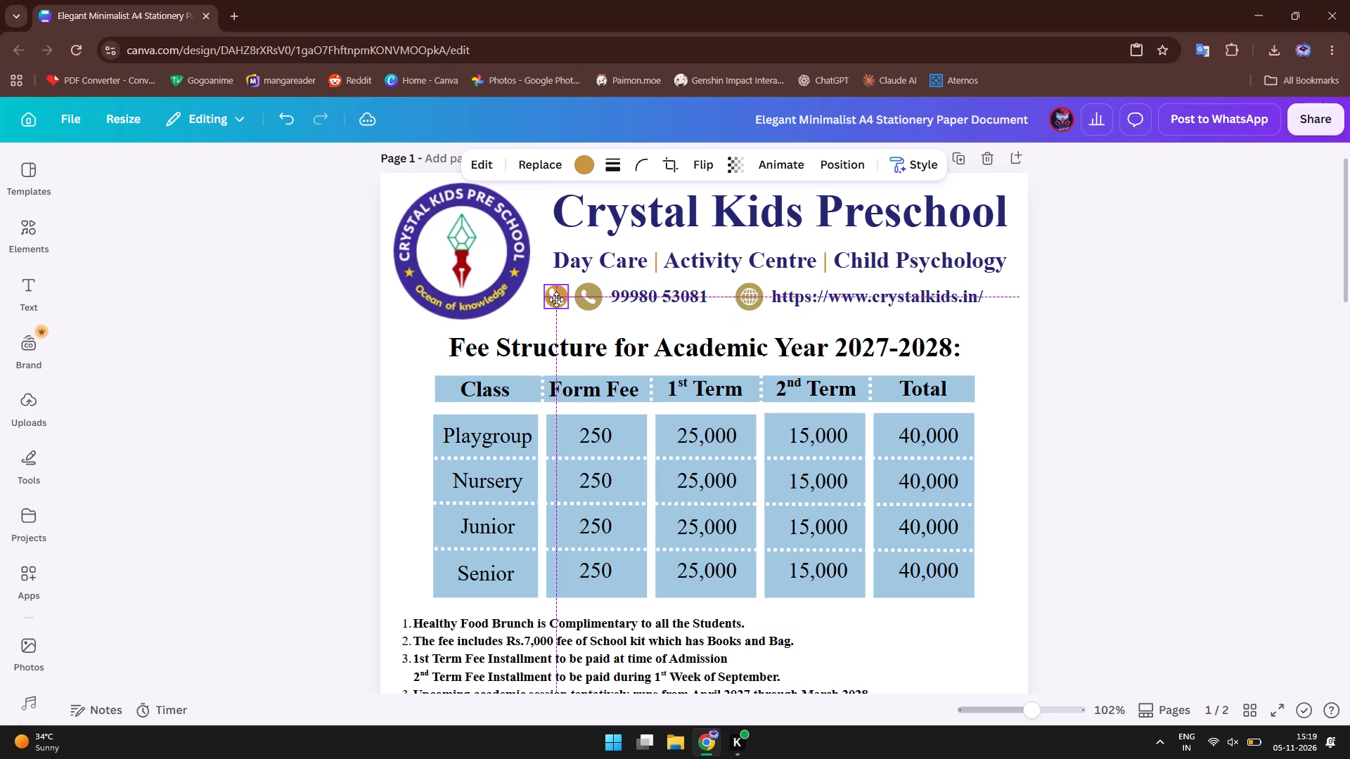
pyautogui.moveTo(556, 299); pyautogui.dragTo(555, 302)
pyautogui.click(542, 287)
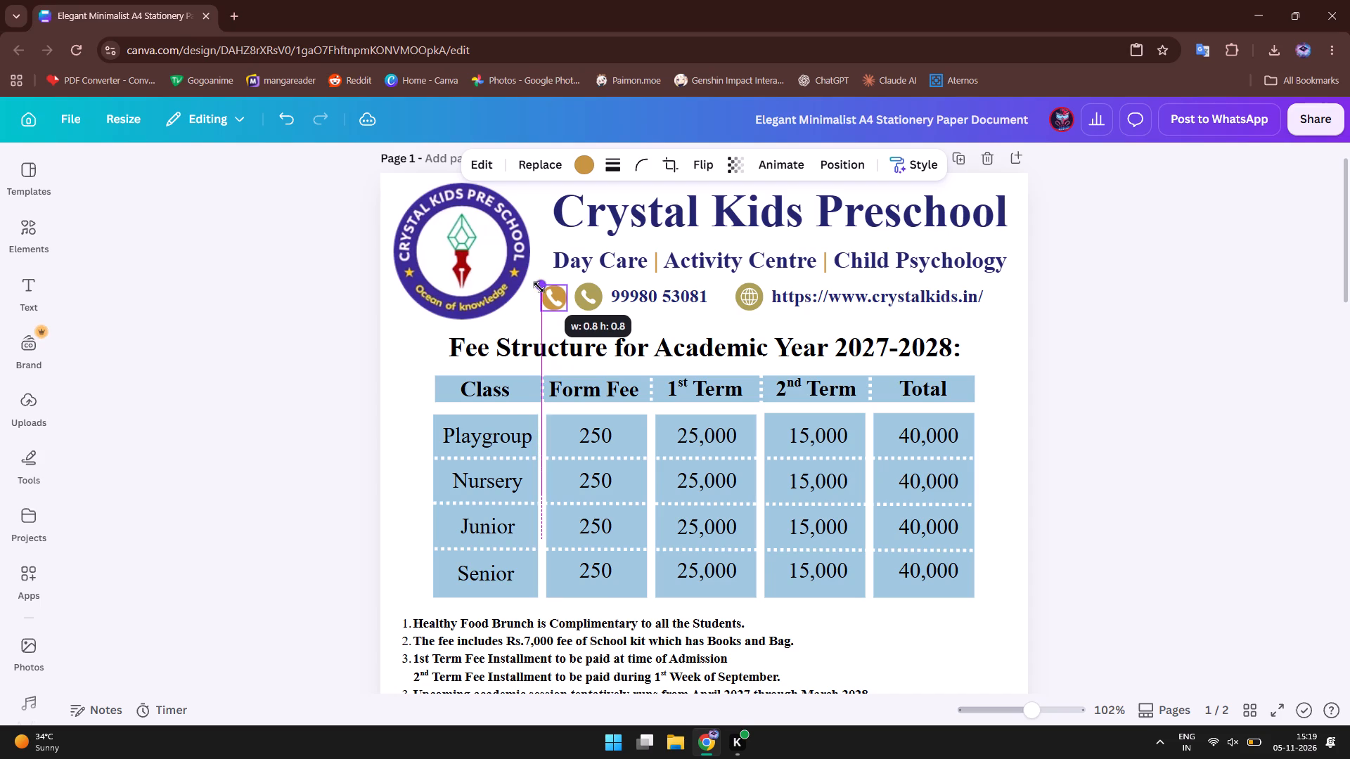
# Delete the old olive phone icon from the page 1 header.
pyautogui.click(591, 313)
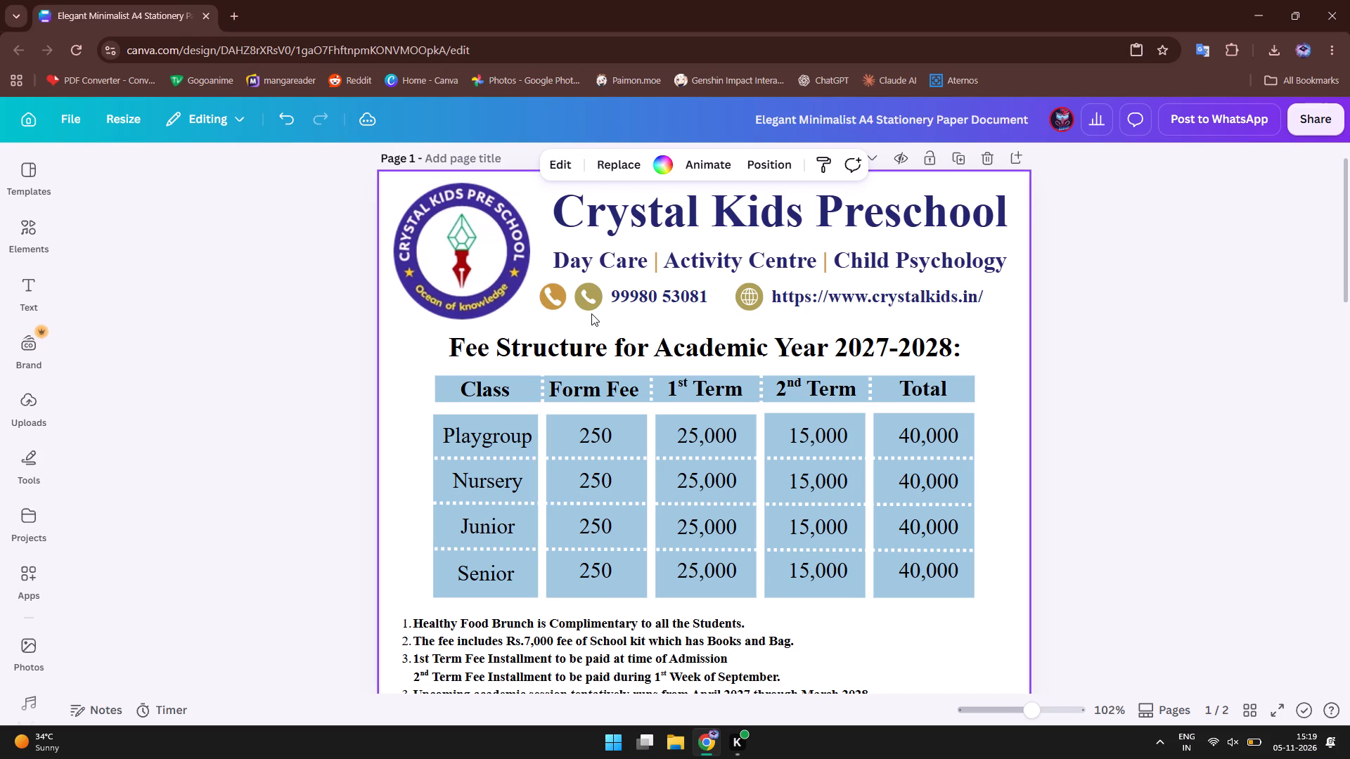
pyautogui.click(587, 299)
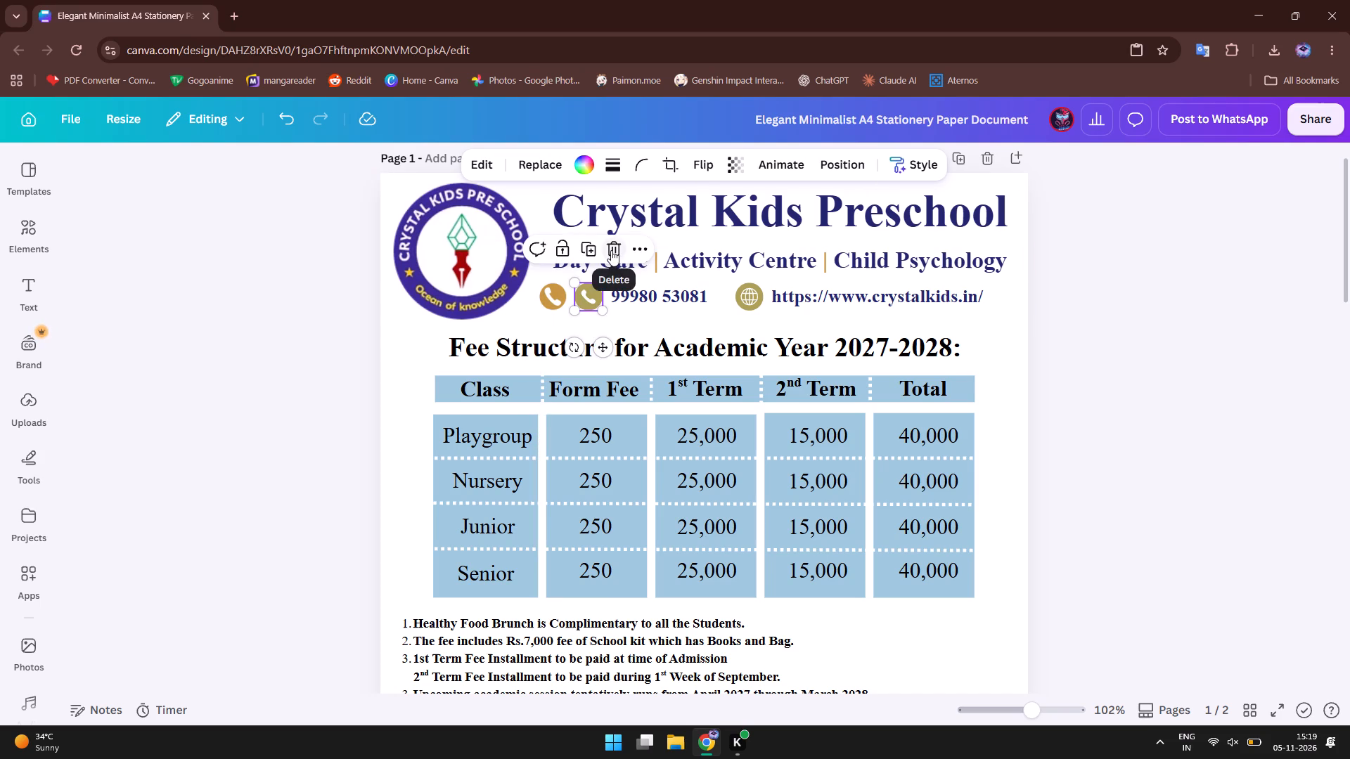
pyautogui.click(611, 250)
# Move the golden-brown phone icon on page 1 directly in front of the phone number.
pyautogui.moveTo(557, 294); pyautogui.dragTo(582, 294)
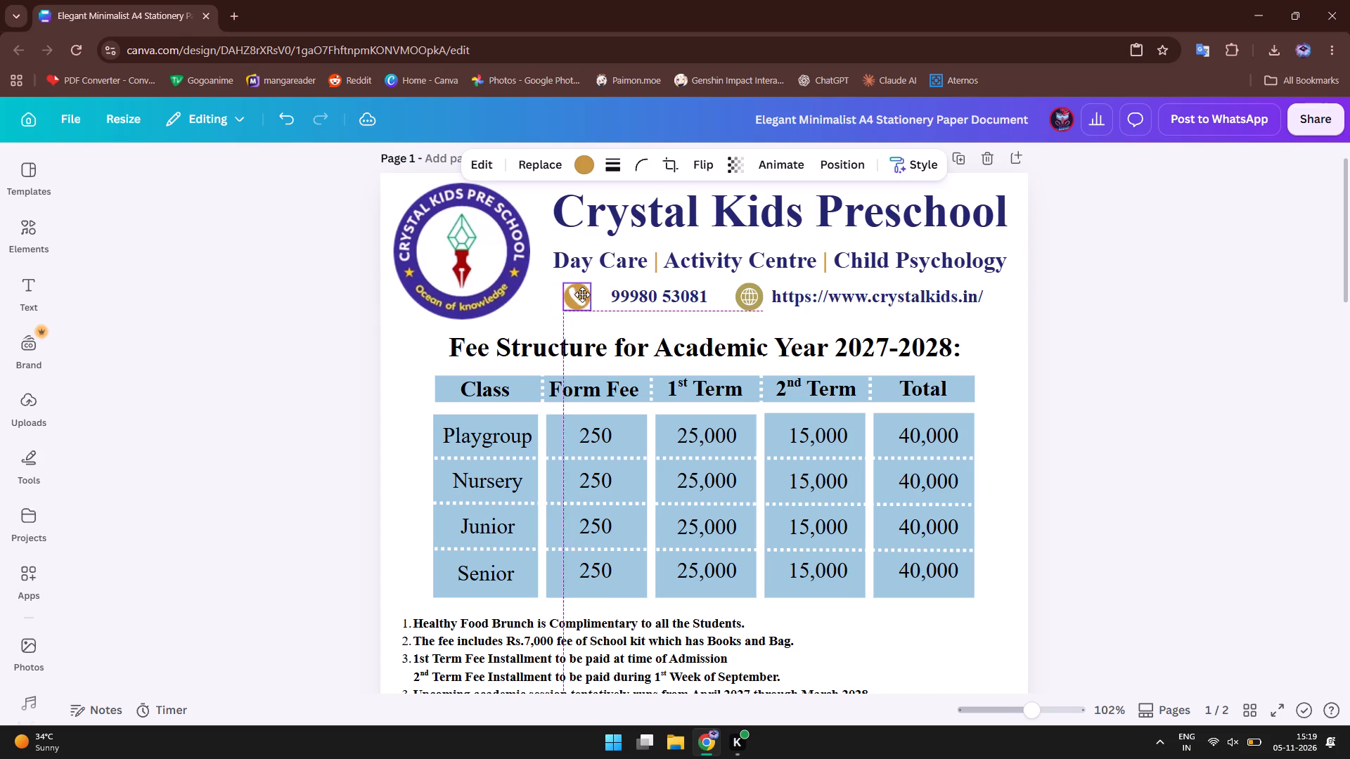
pyautogui.moveTo(582, 294); pyautogui.dragTo(595, 294)
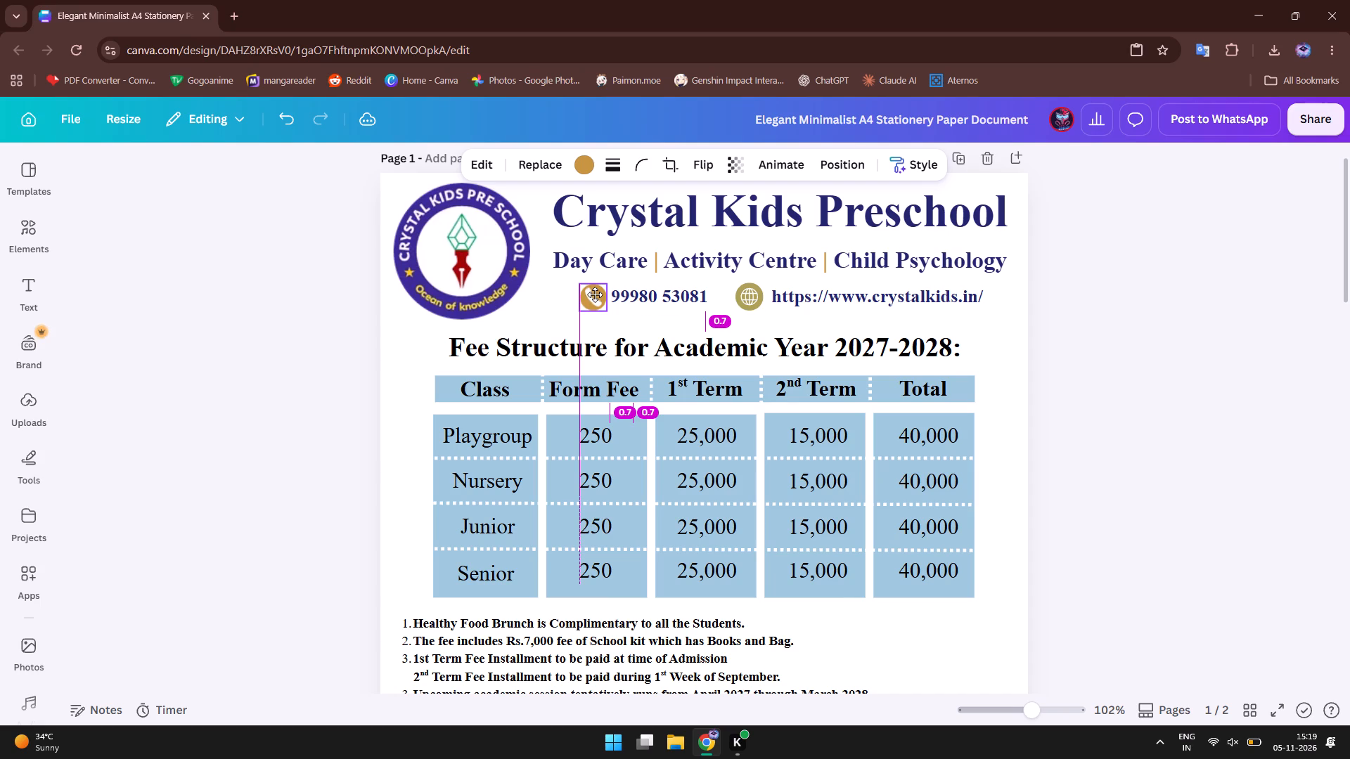
pyautogui.moveTo(595, 294); pyautogui.dragTo(596, 296)
pyautogui.moveTo(596, 296); pyautogui.dragTo(596, 294)
pyautogui.click(564, 309)
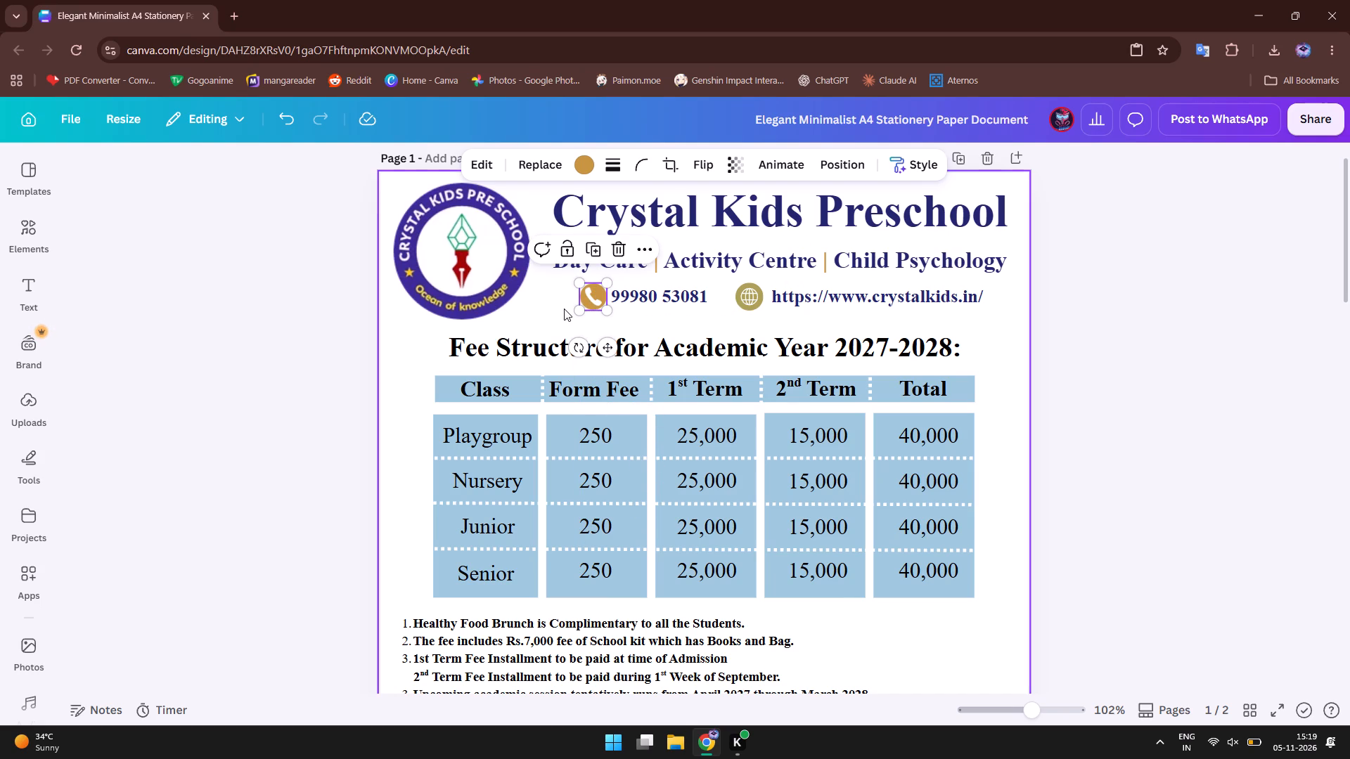
# Copy the golden-brown globe icon from page 2 into the page 1 header, placing it between the phone number and the old globe icon.
pyautogui.scroll(-6, 564, 309)
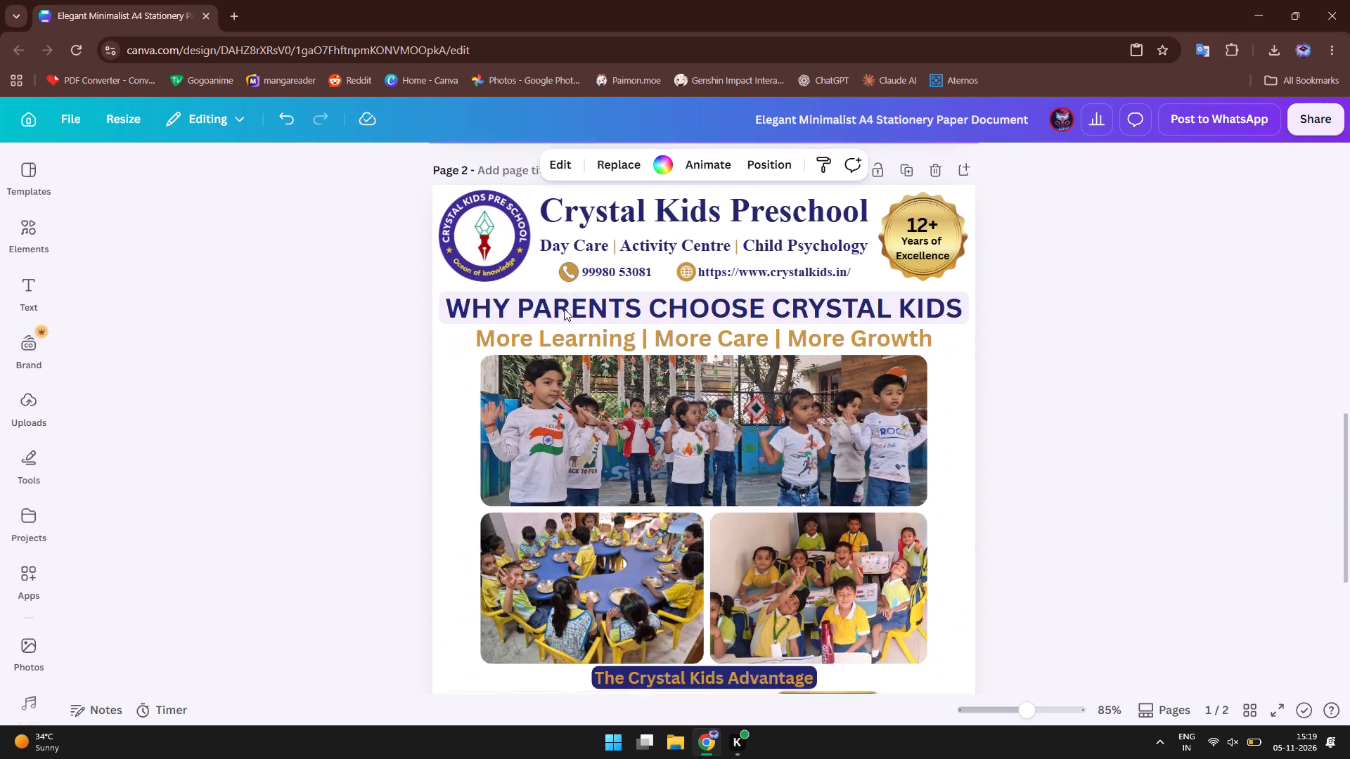
pyautogui.scroll(1, 564, 309)
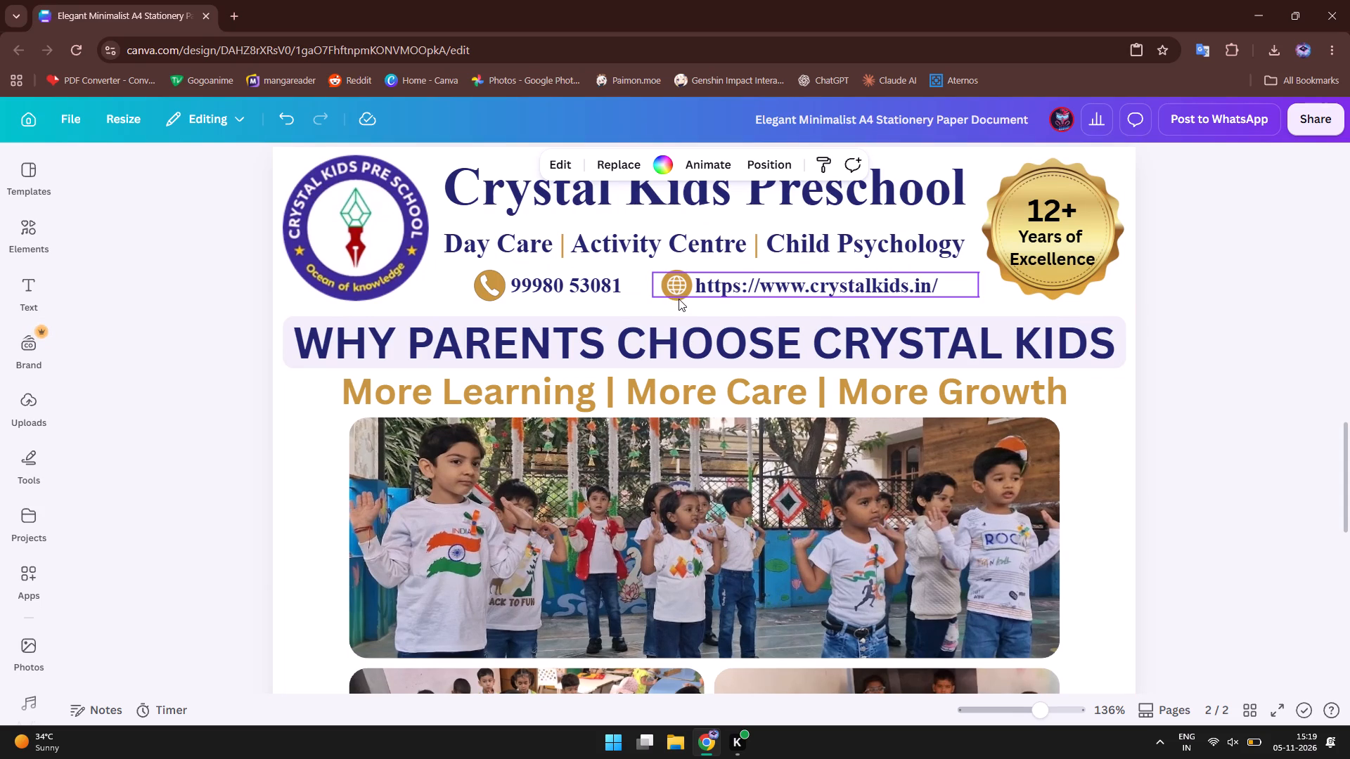
pyautogui.click(679, 299)
pyautogui.click(672, 306)
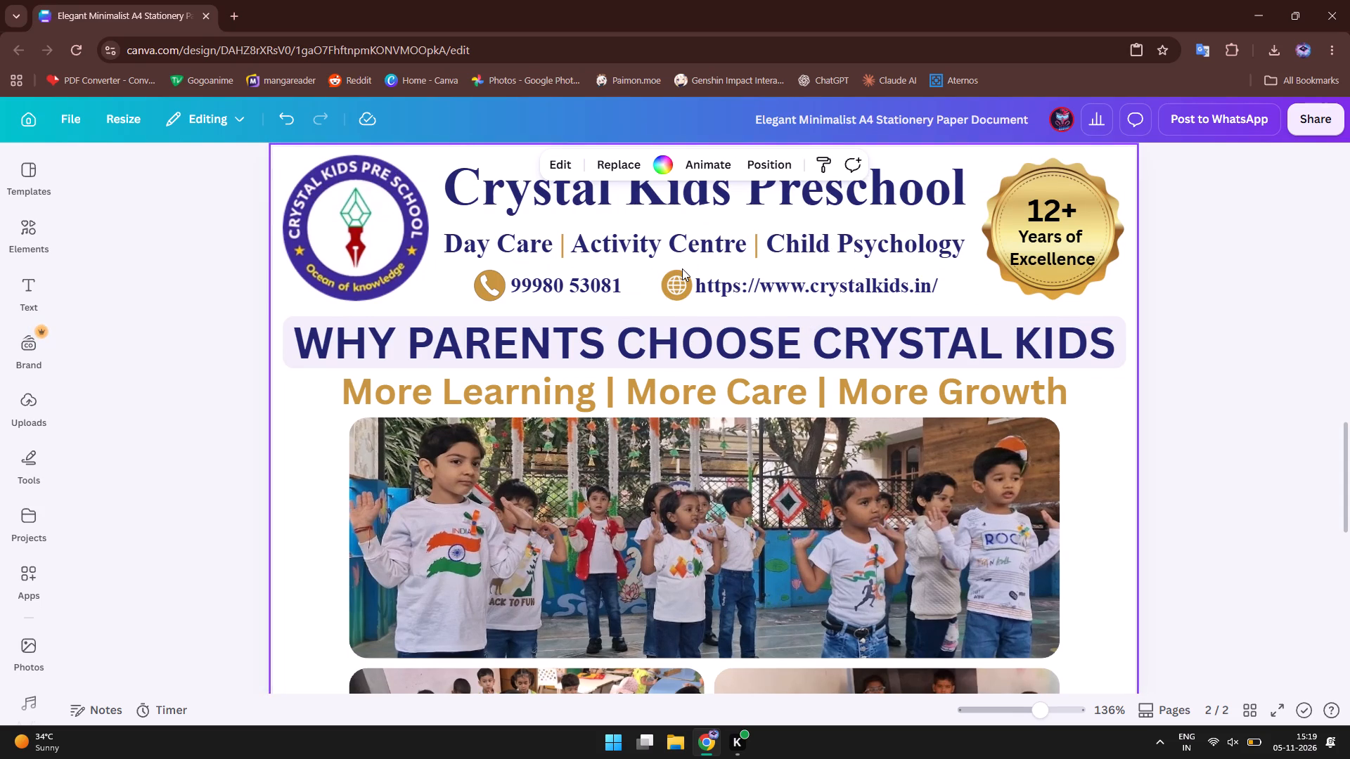
pyautogui.click(684, 269)
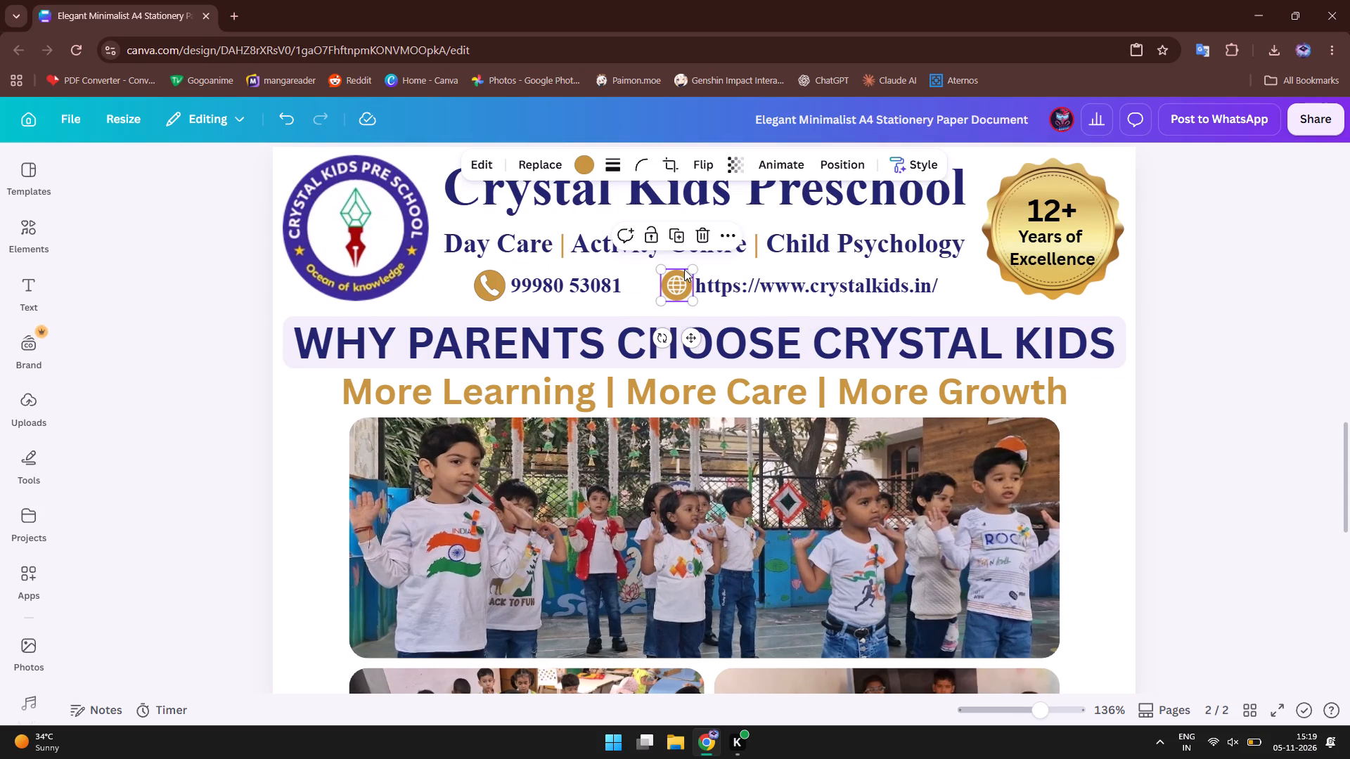
pyautogui.click(723, 230)
pyautogui.click(767, 270)
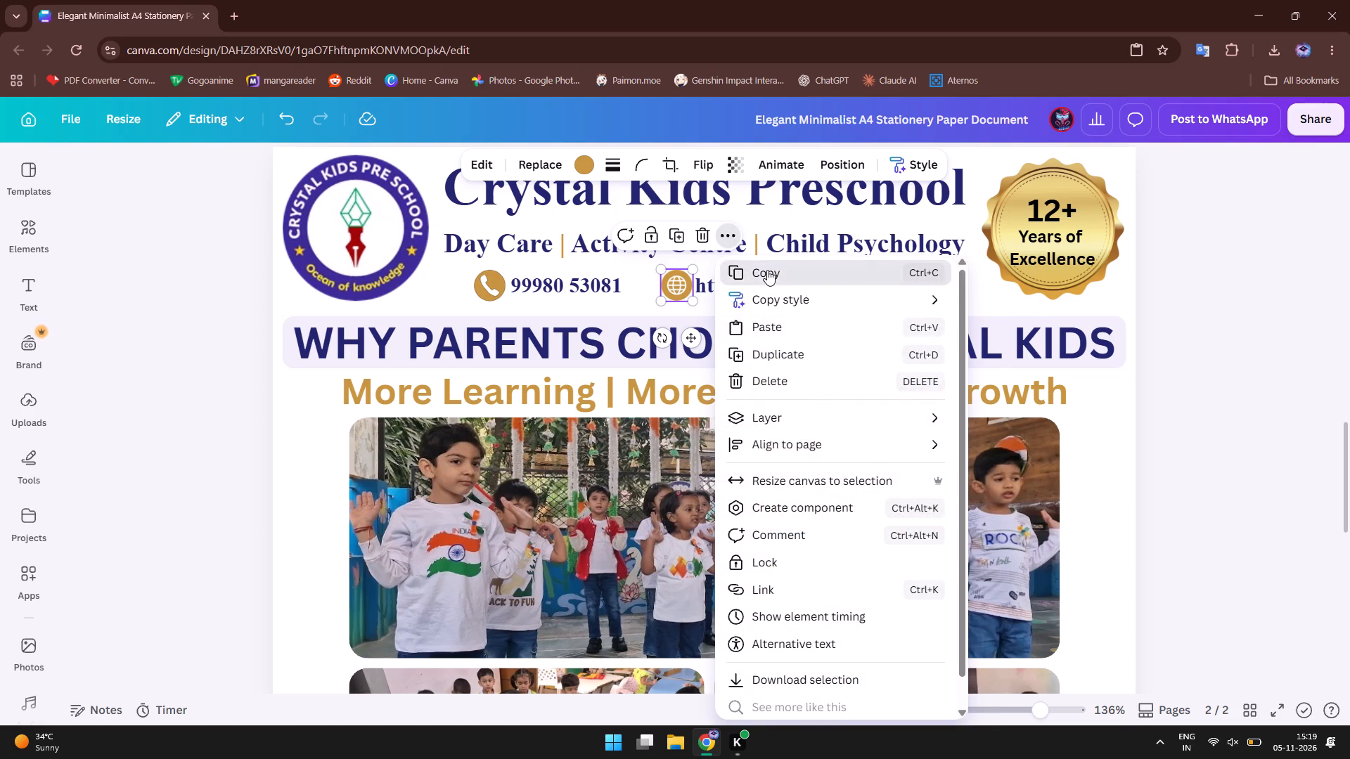
pyautogui.scroll(8, 767, 270)
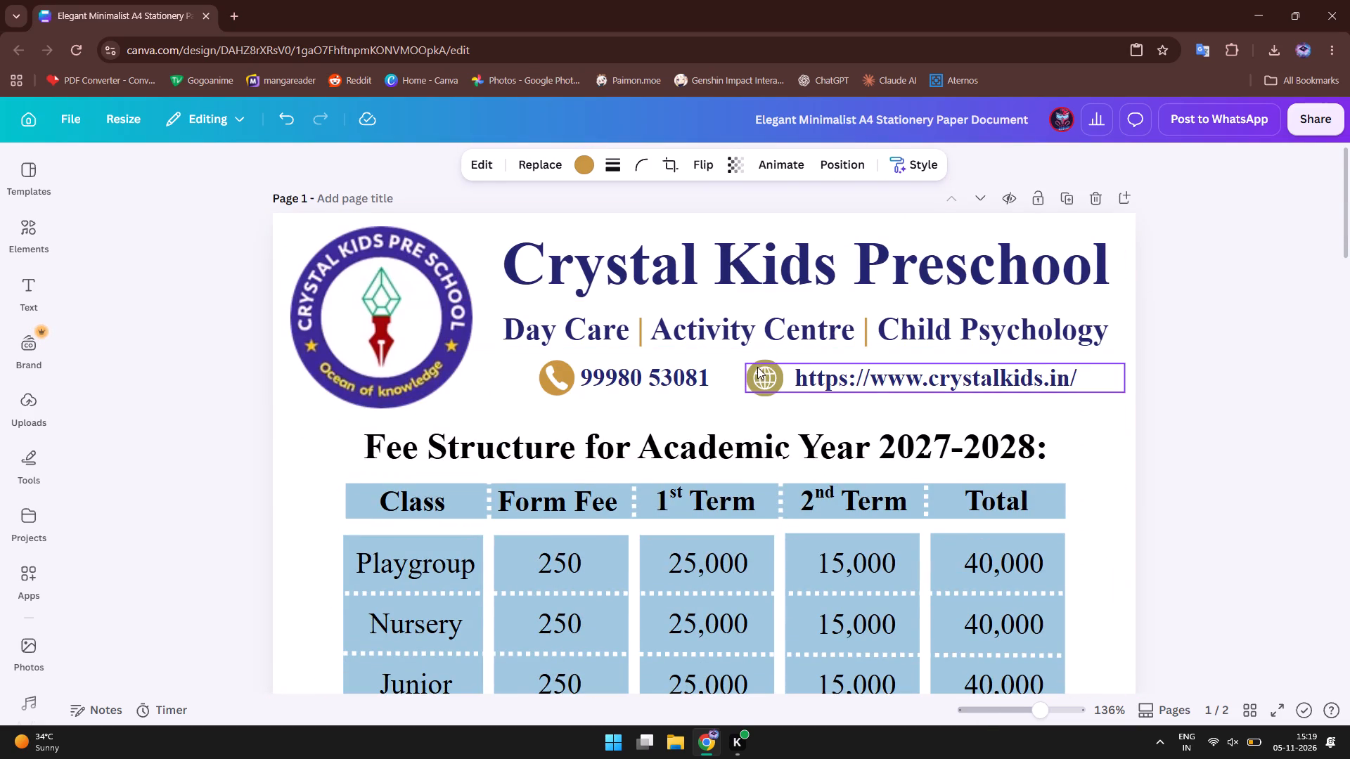
pyautogui.click(742, 408)
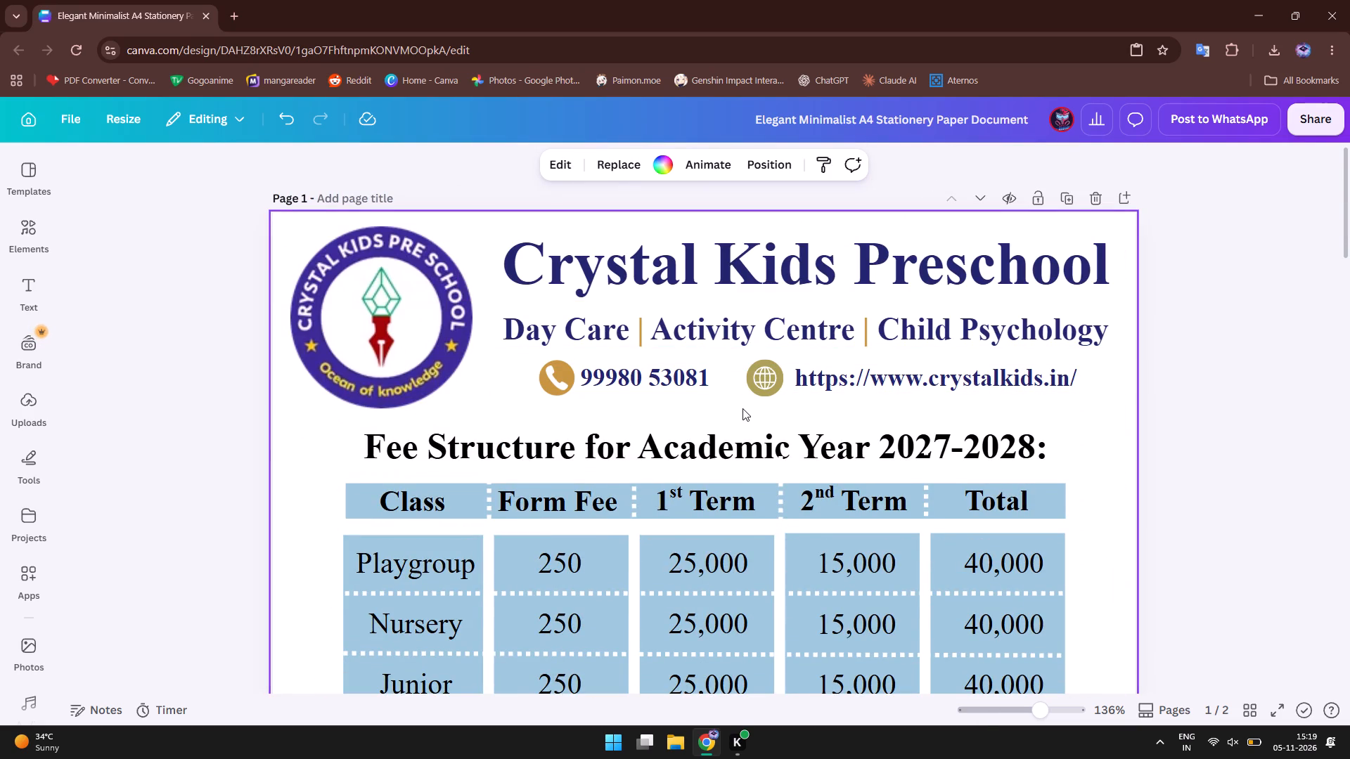
pyautogui.rightClick(742, 408)
pyautogui.click(817, 509)
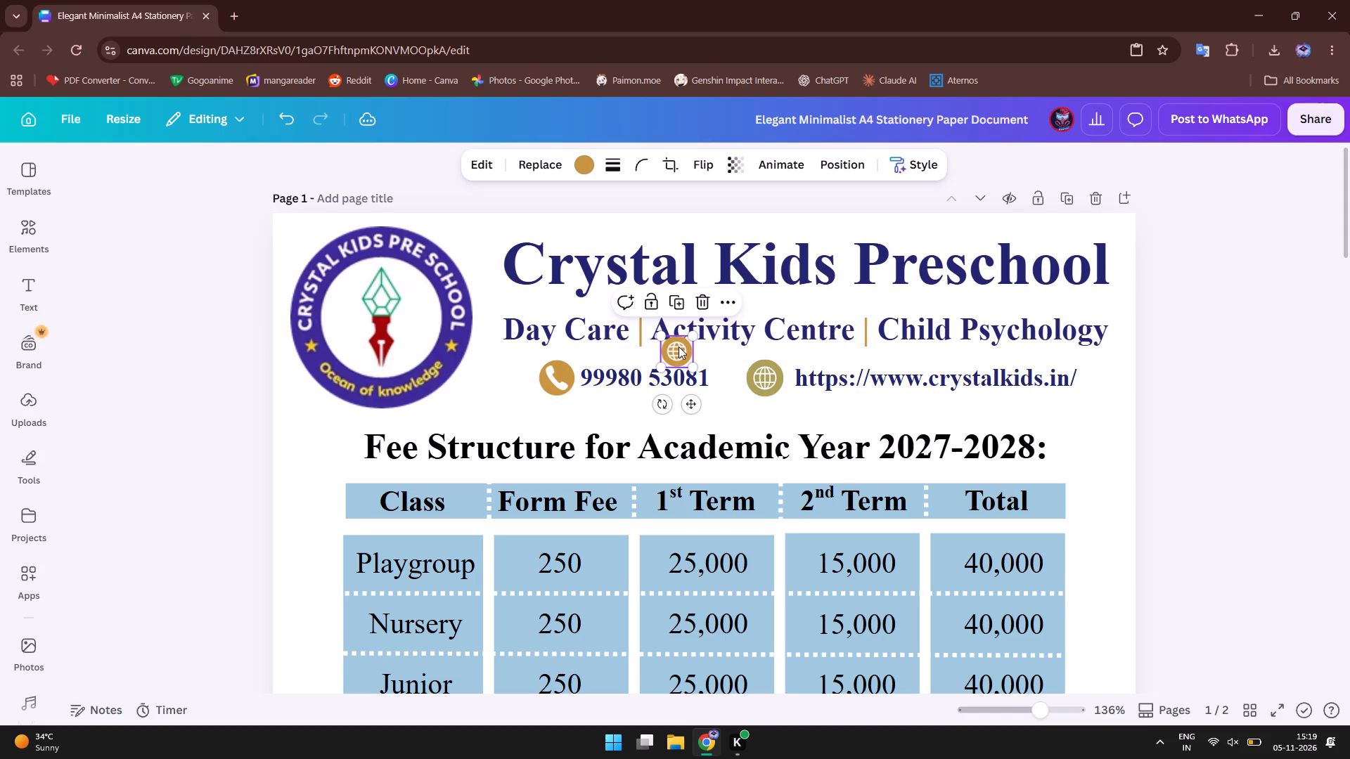
pyautogui.moveTo(679, 346); pyautogui.dragTo(730, 373)
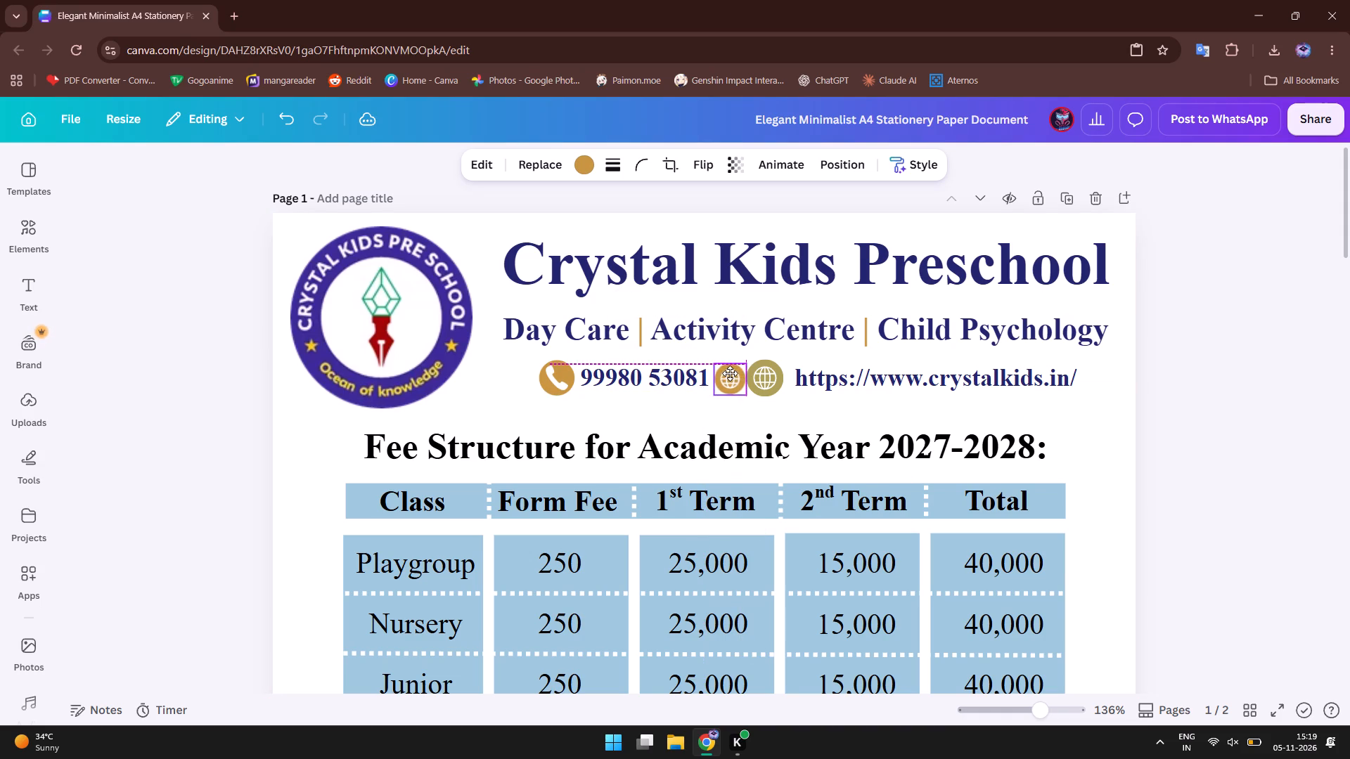
# Shift the golden-brown globe icon in the page 1 header against the phone number and enlarge it to about 0.9 by 0.9.
pyautogui.moveTo(730, 373); pyautogui.dragTo(728, 375)
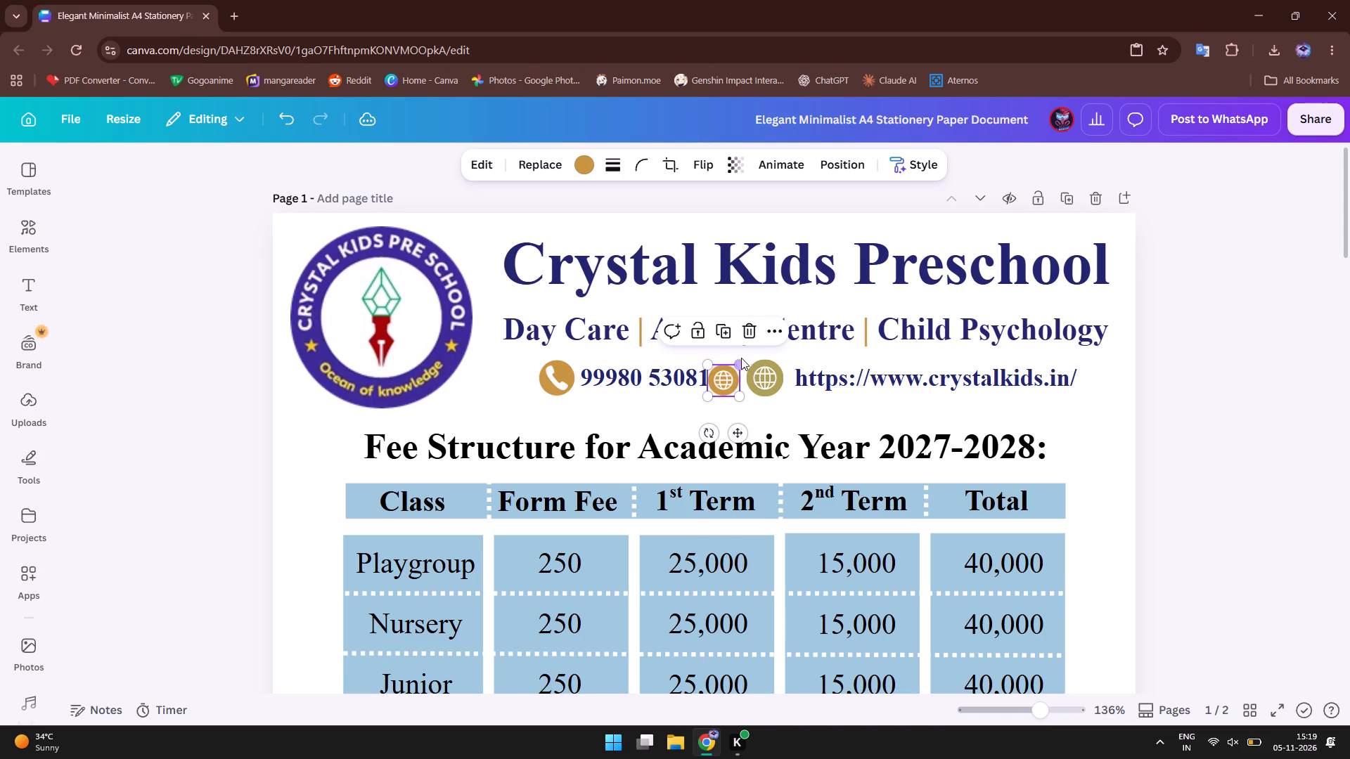
pyautogui.click(740, 364)
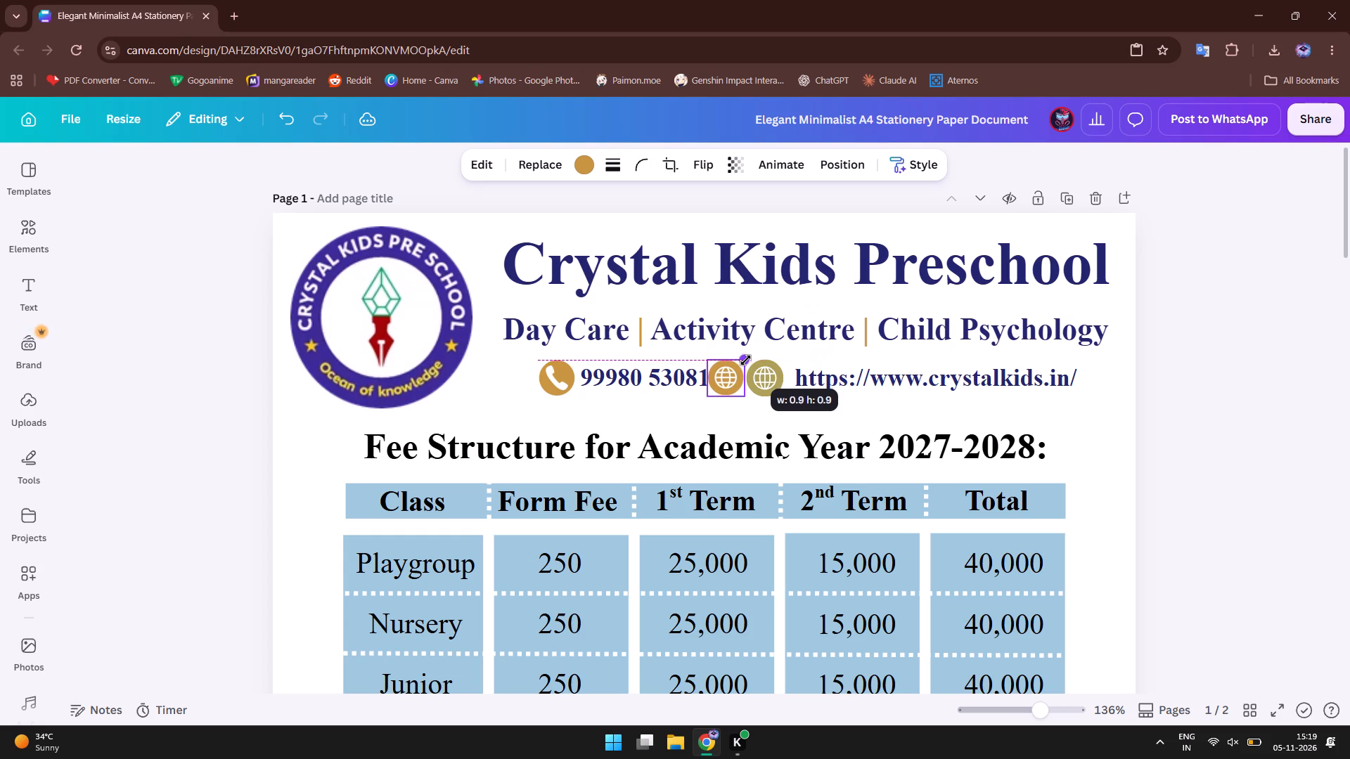
pyautogui.click(745, 361)
pyautogui.click(746, 359)
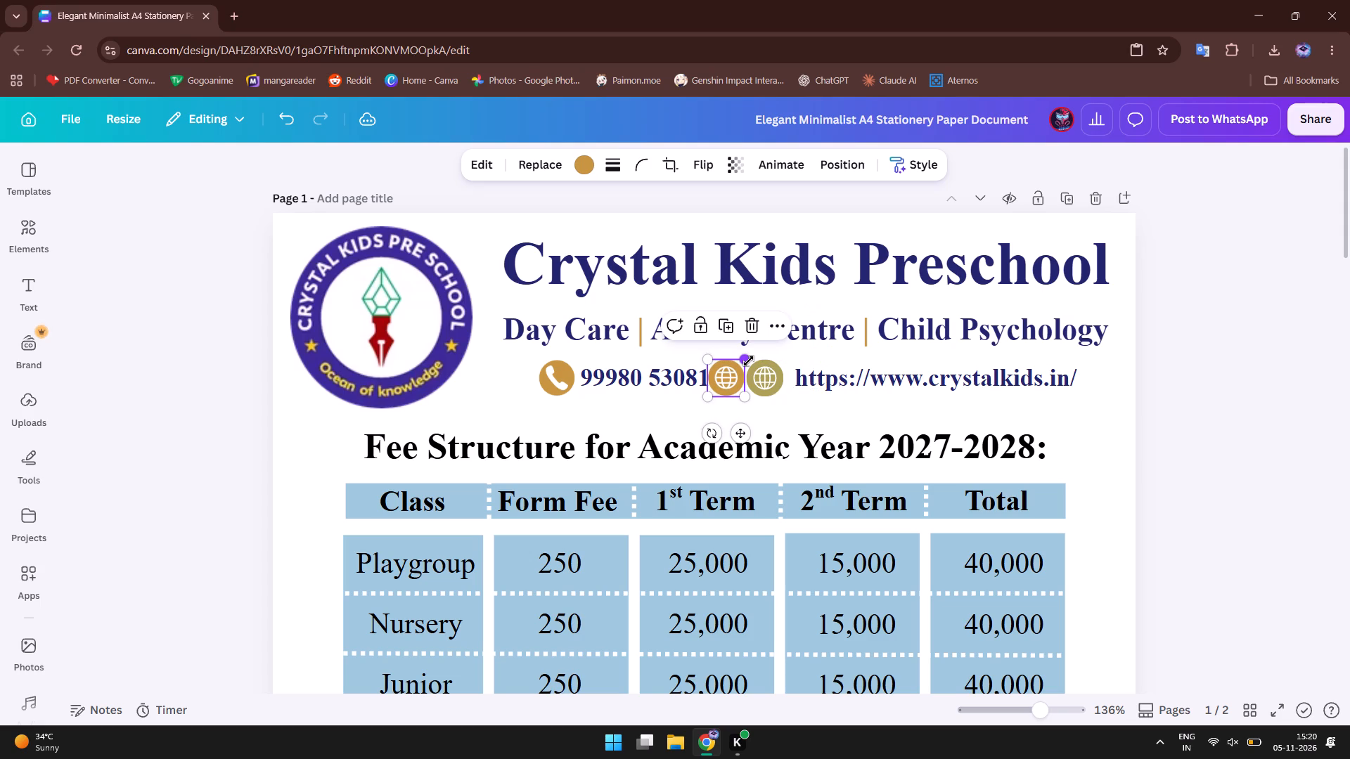
# Delete the old olive globe icon from the page 1 header.
pyautogui.click(769, 373)
pyautogui.click(766, 359)
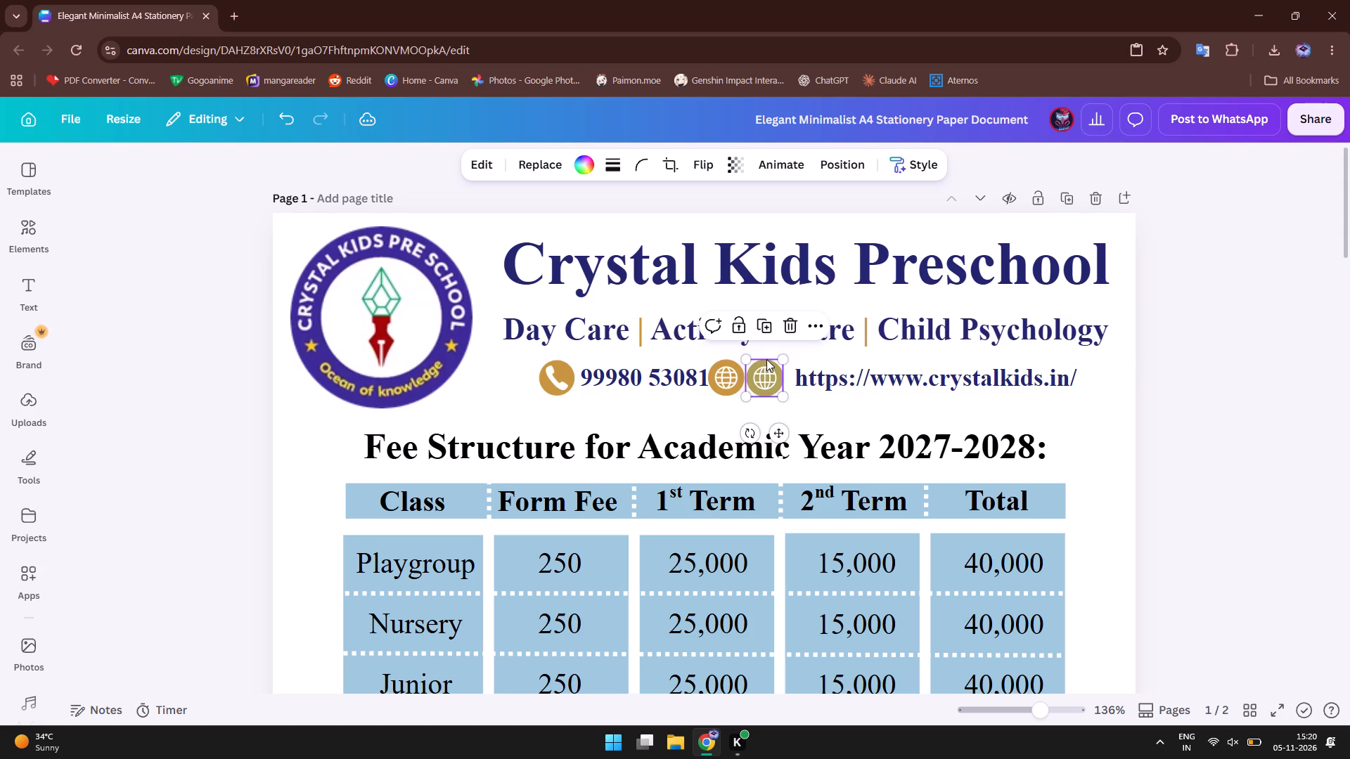
pyautogui.click(787, 325)
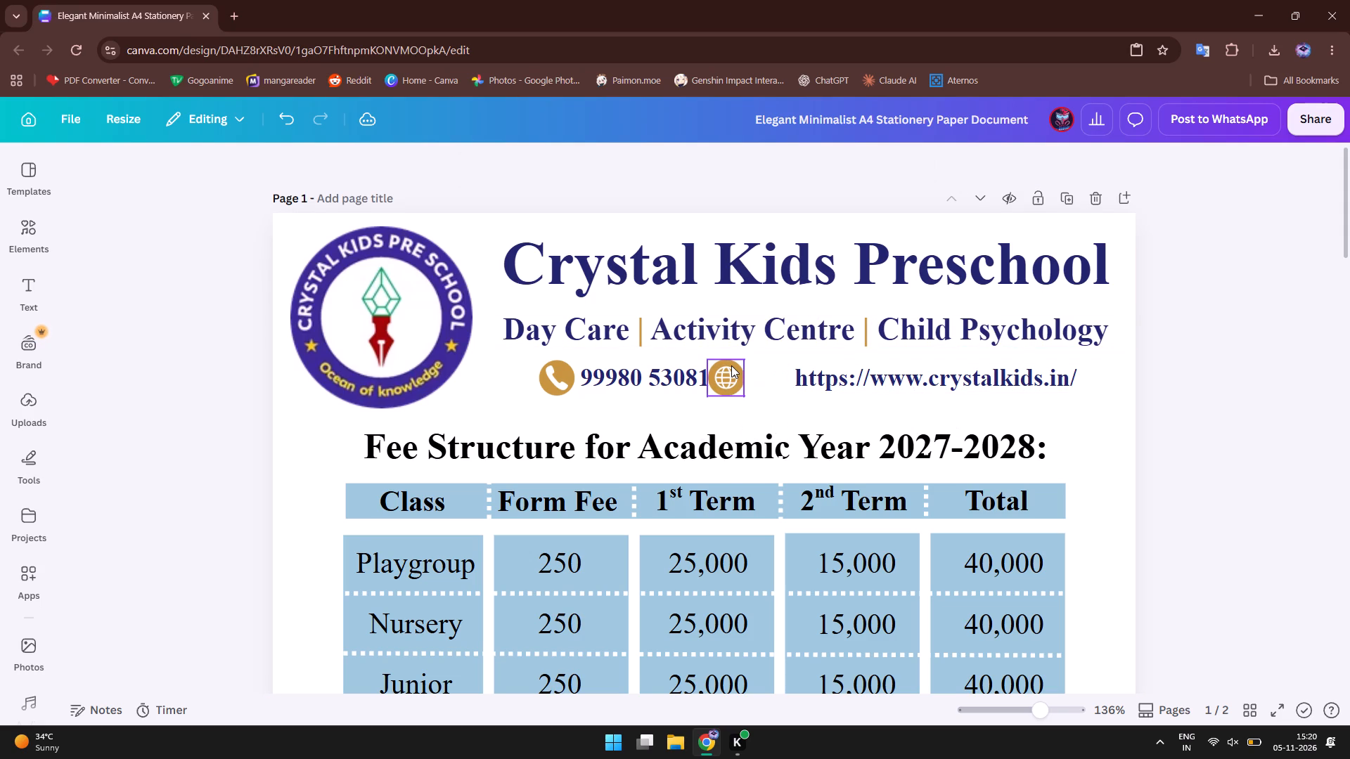
# Move the golden-brown globe icon on page 1 directly in front of the website address, level with the phone icon.
pyautogui.moveTo(731, 365); pyautogui.dragTo(778, 366)
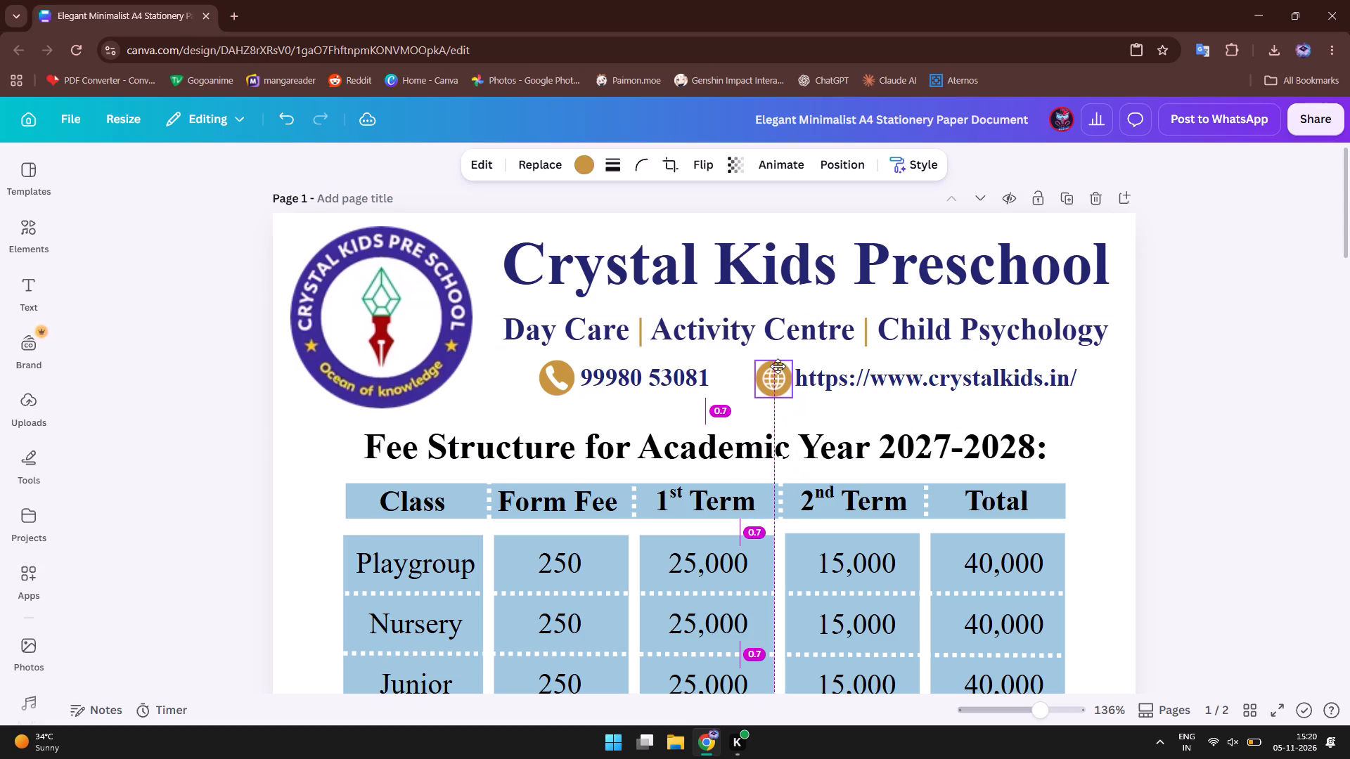
pyautogui.moveTo(778, 366); pyautogui.dragTo(774, 370)
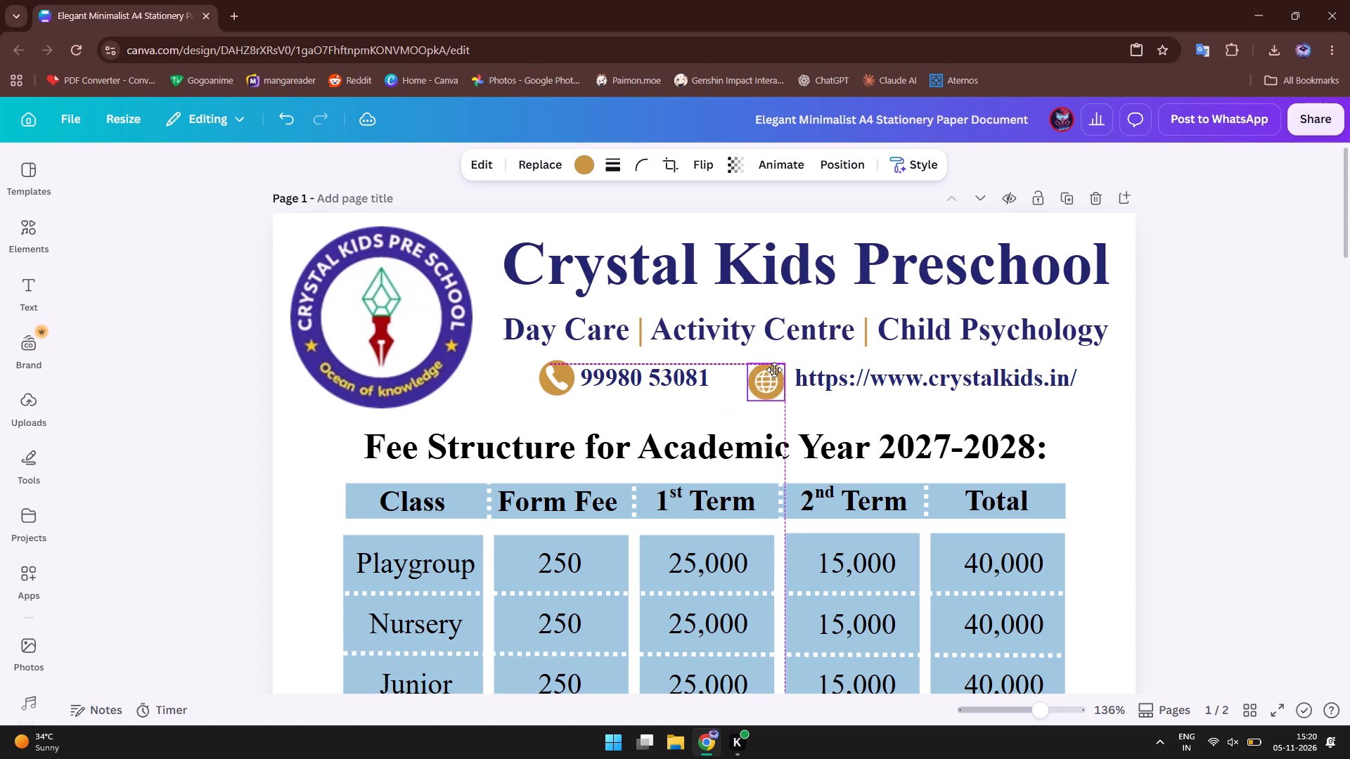
pyautogui.moveTo(774, 370); pyautogui.dragTo(778, 365)
pyautogui.click(991, 424)
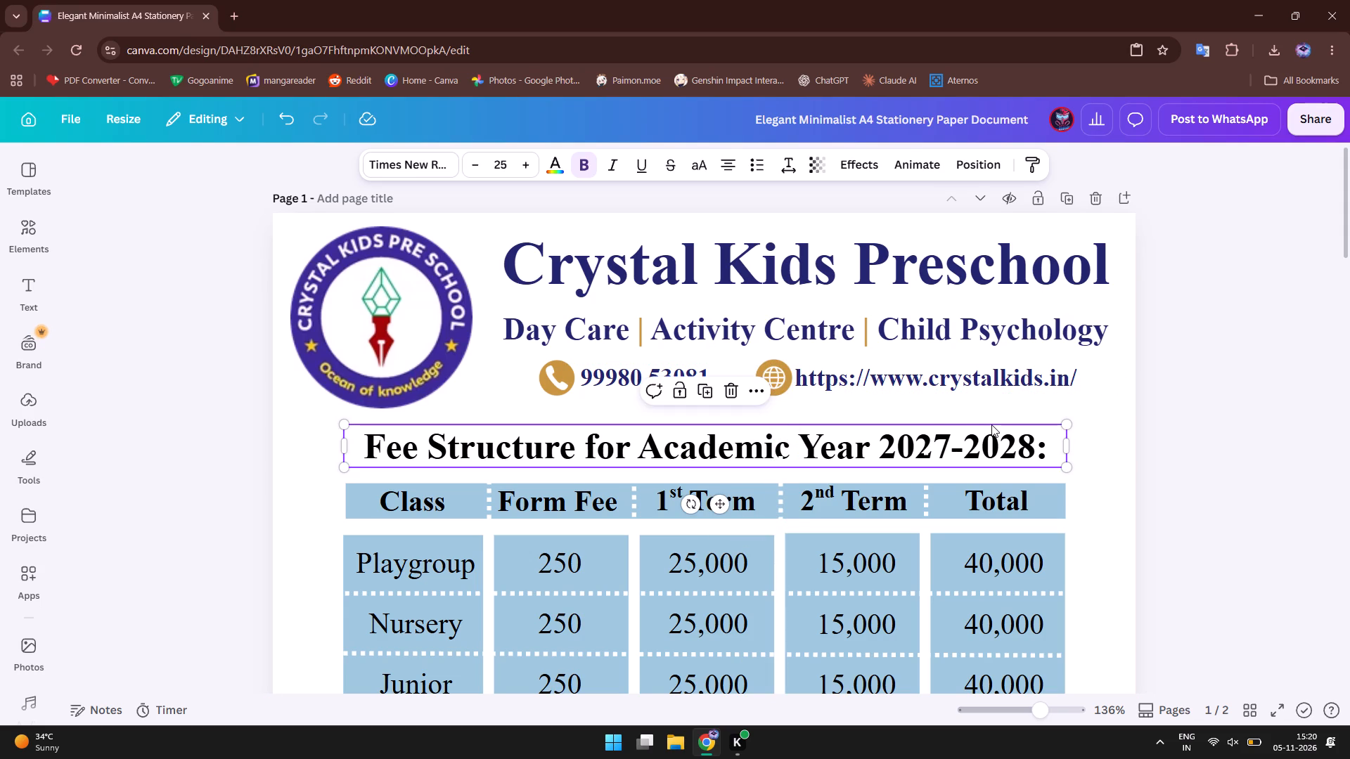
pyautogui.click(786, 377)
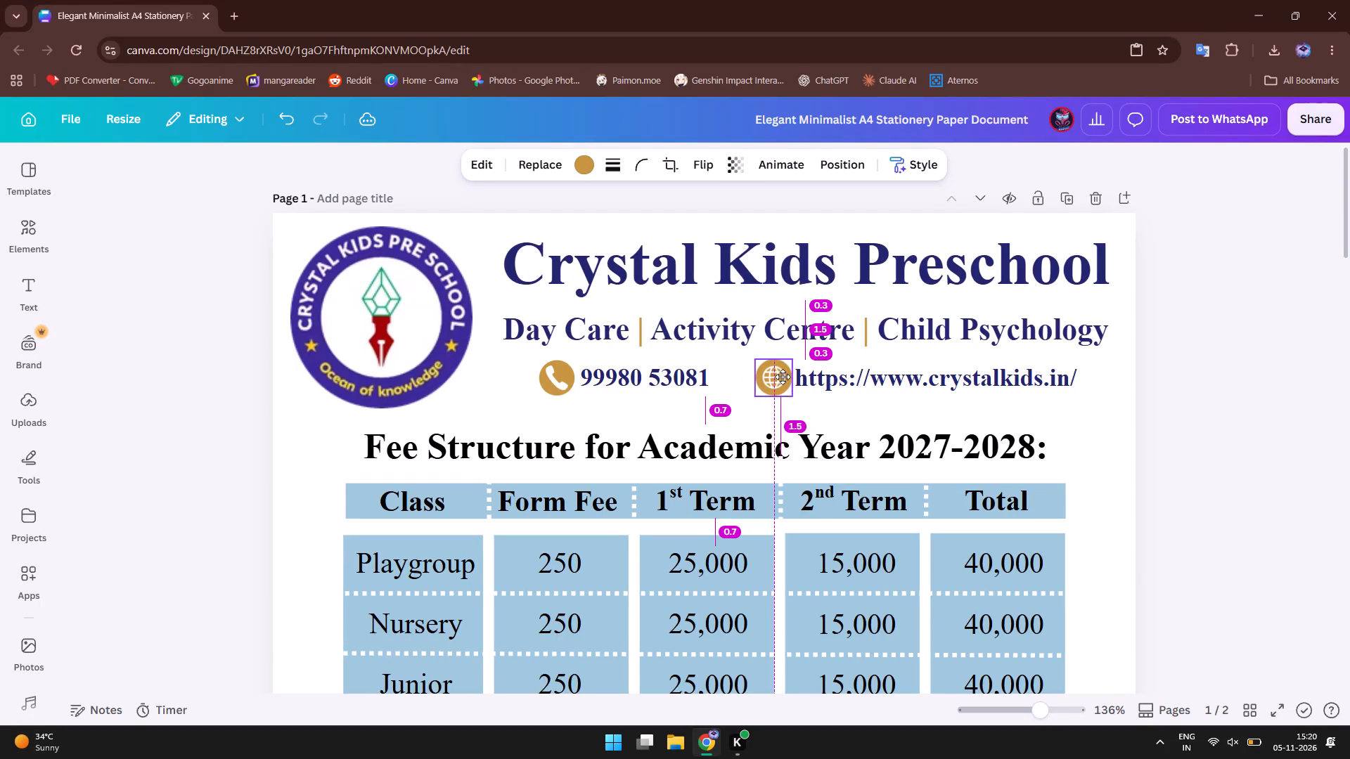
pyautogui.click(1017, 417)
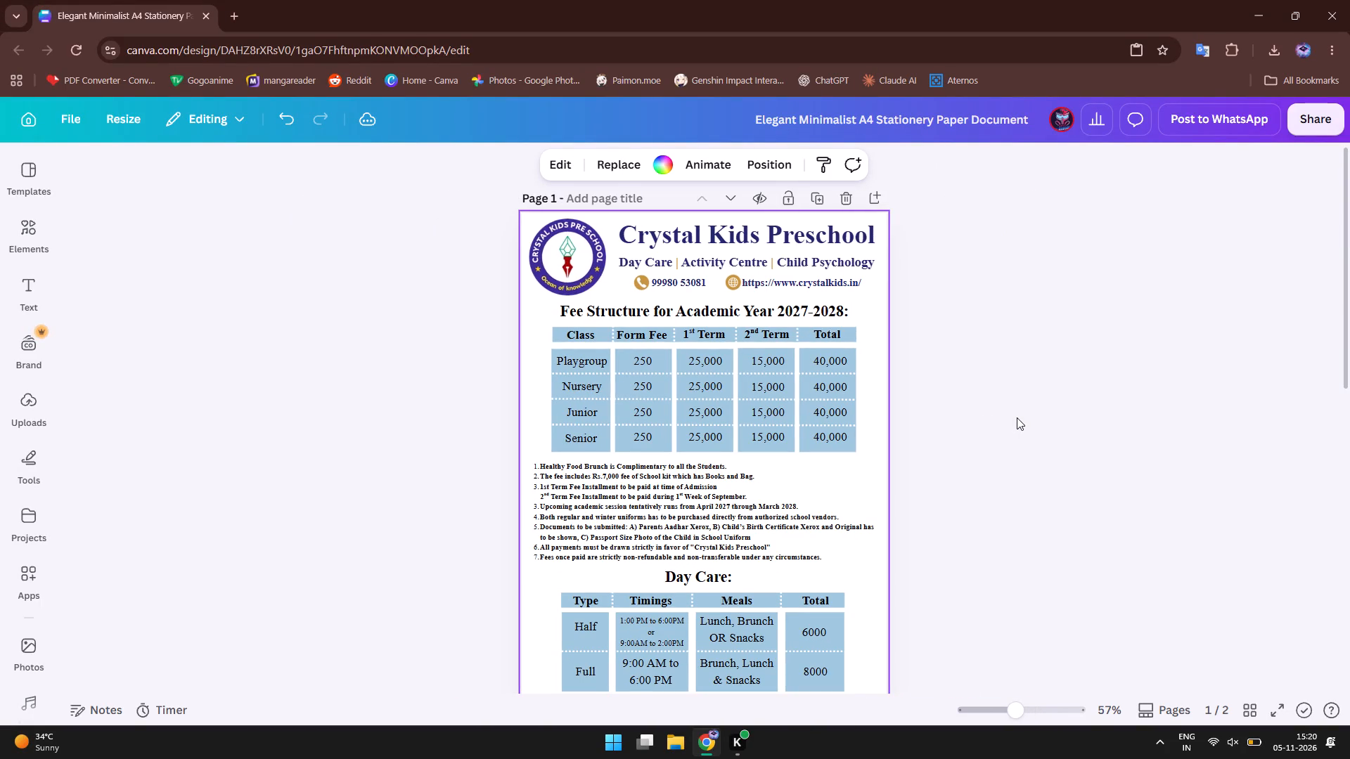
# Recolour the header row of the Day Care table on page 1 from light blue to a light golden tan, #E7C58A.
pyautogui.scroll(-1, 1017, 417)
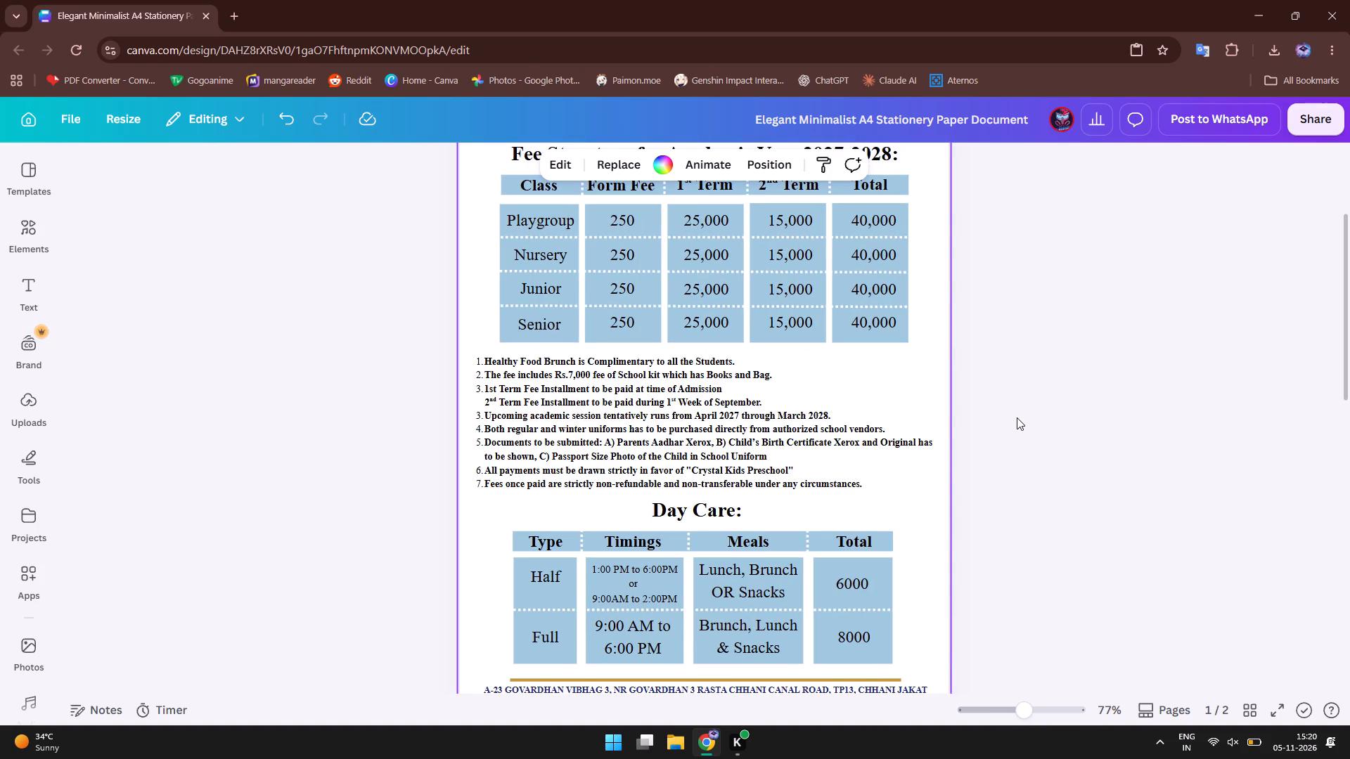
pyautogui.click(1181, 424)
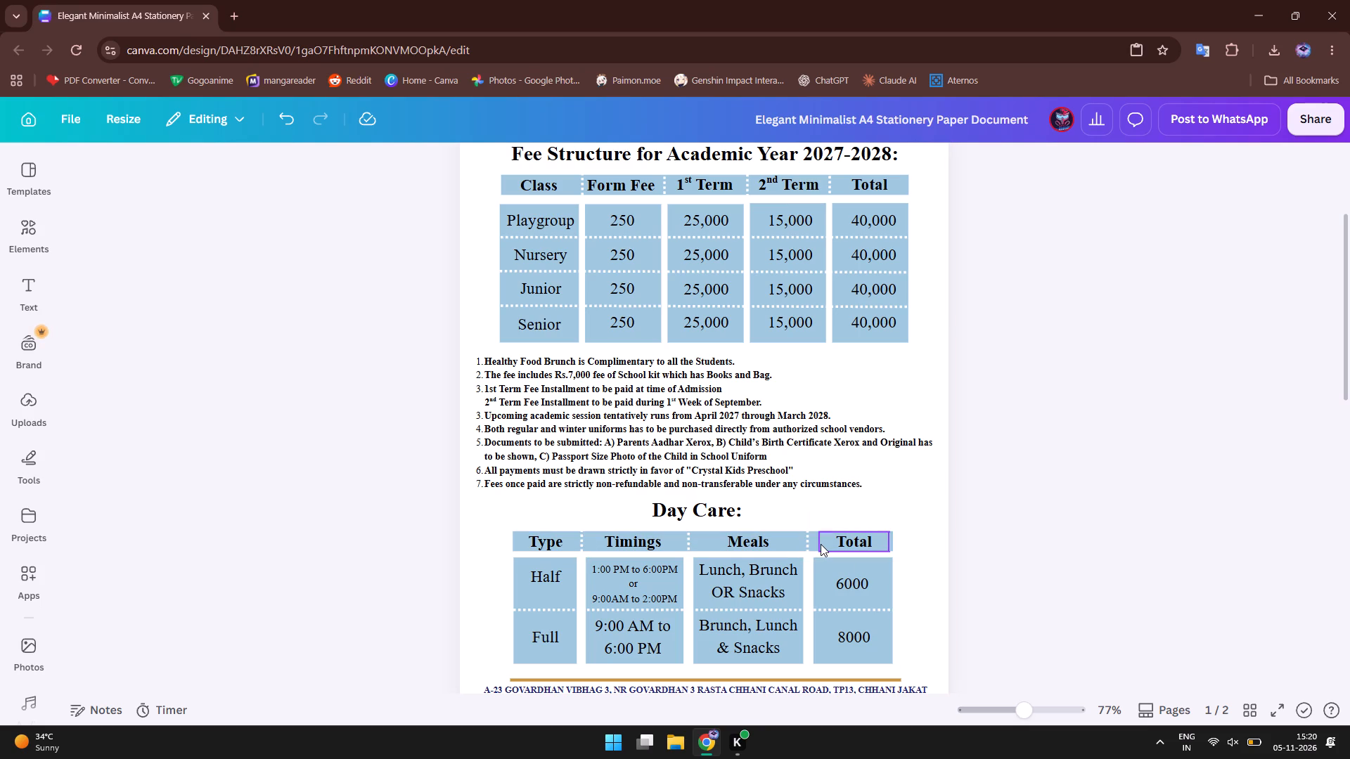
pyautogui.click(821, 544)
pyautogui.click(794, 549)
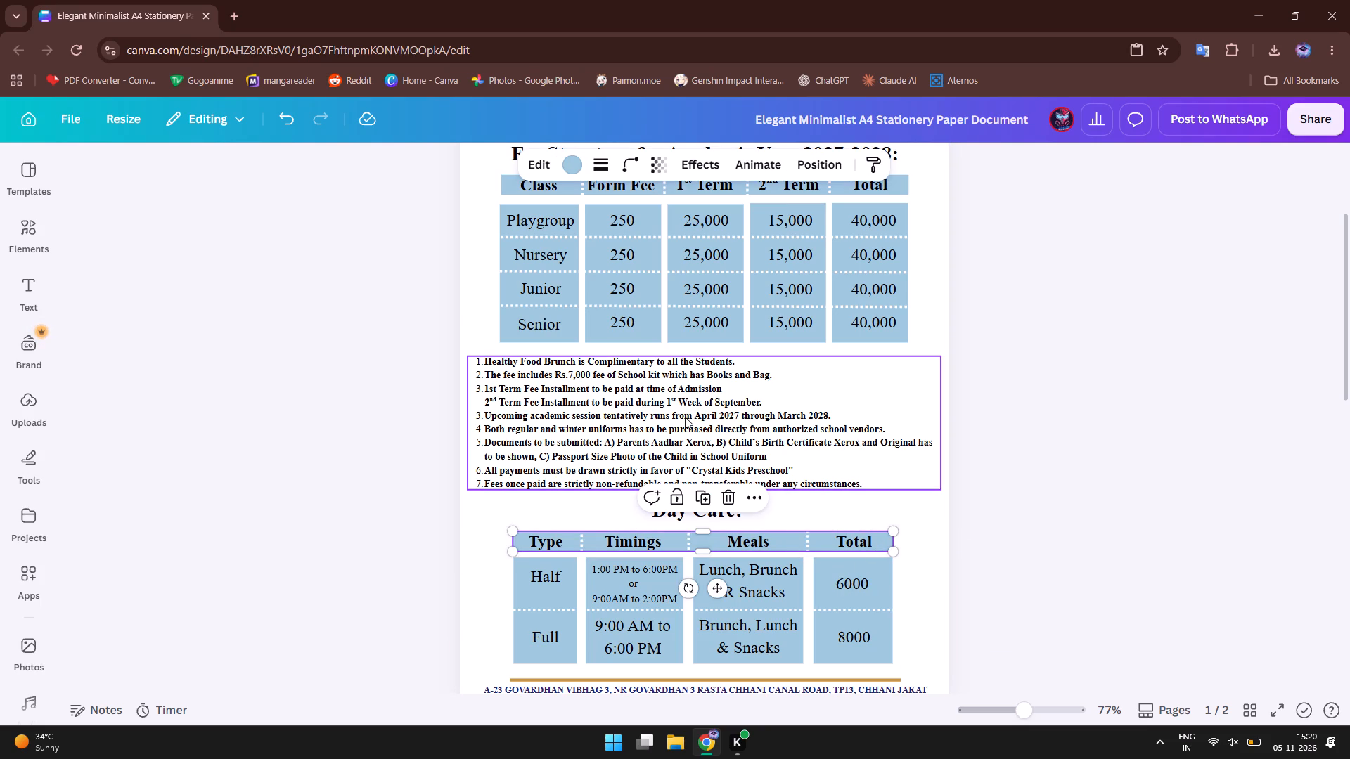
pyautogui.scroll(1, 674, 218)
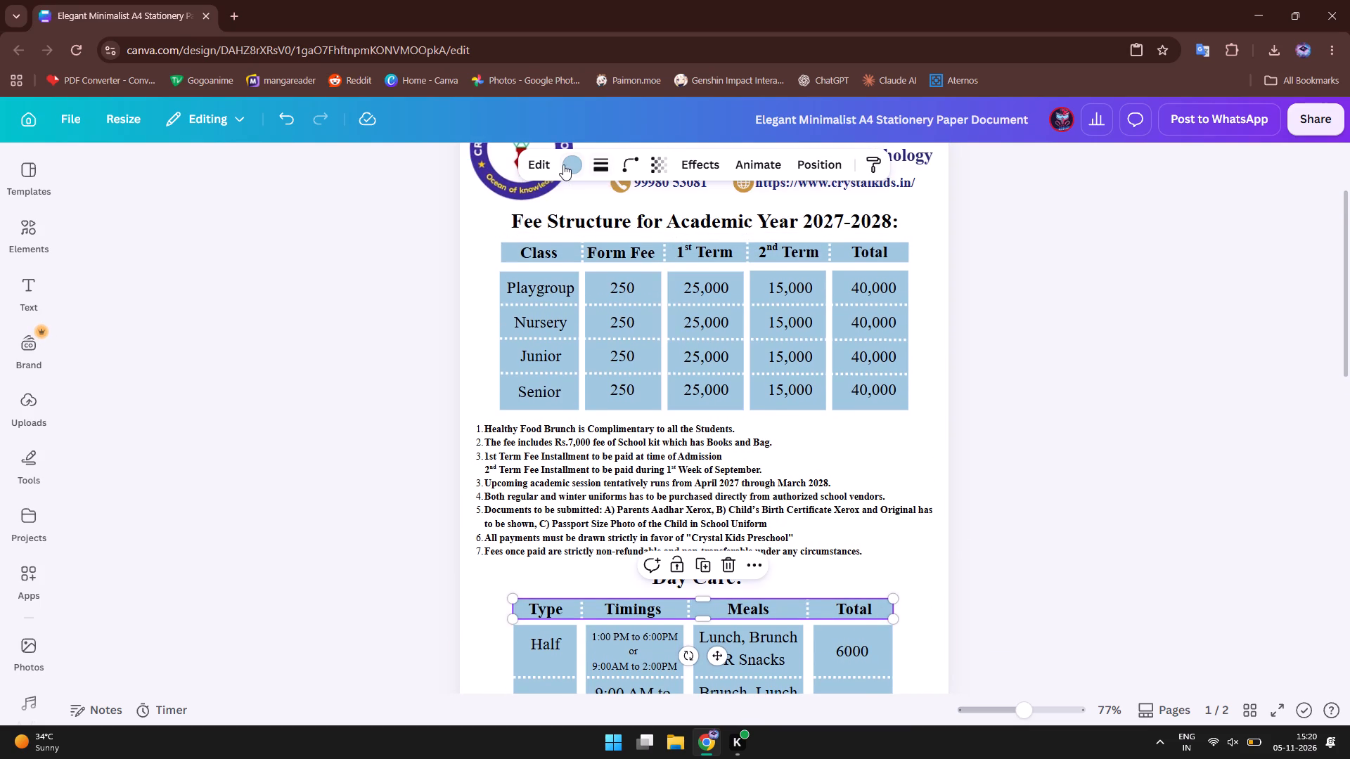
pyautogui.click(566, 164)
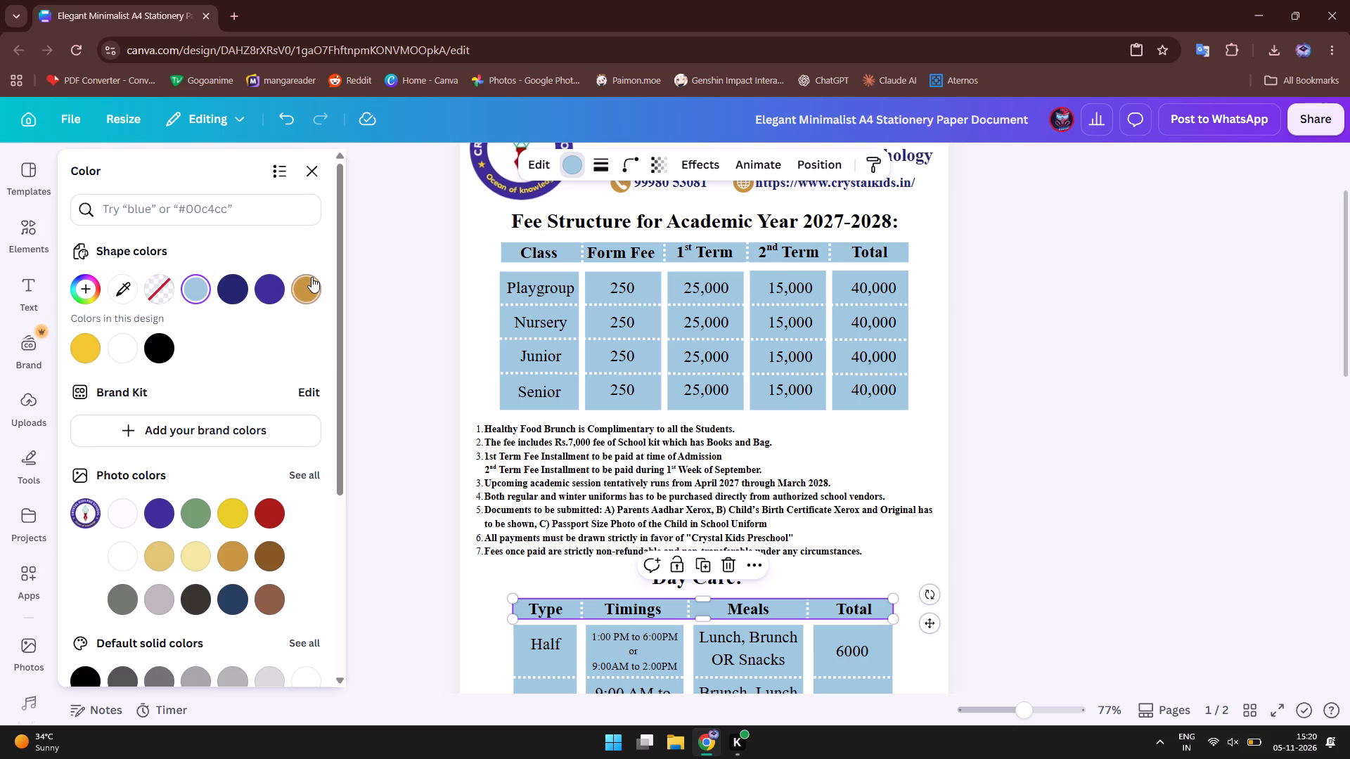
pyautogui.click(311, 277)
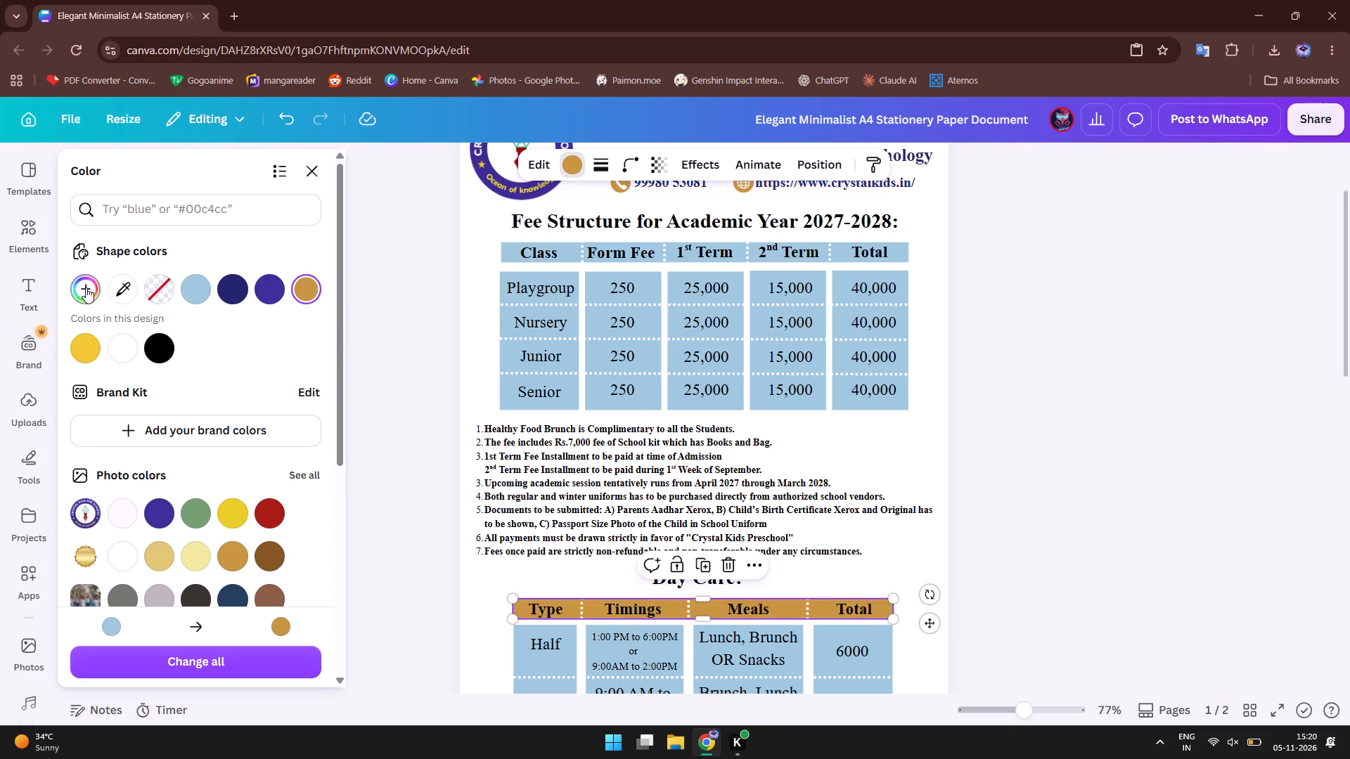
pyautogui.click(86, 287)
pyautogui.click(193, 372)
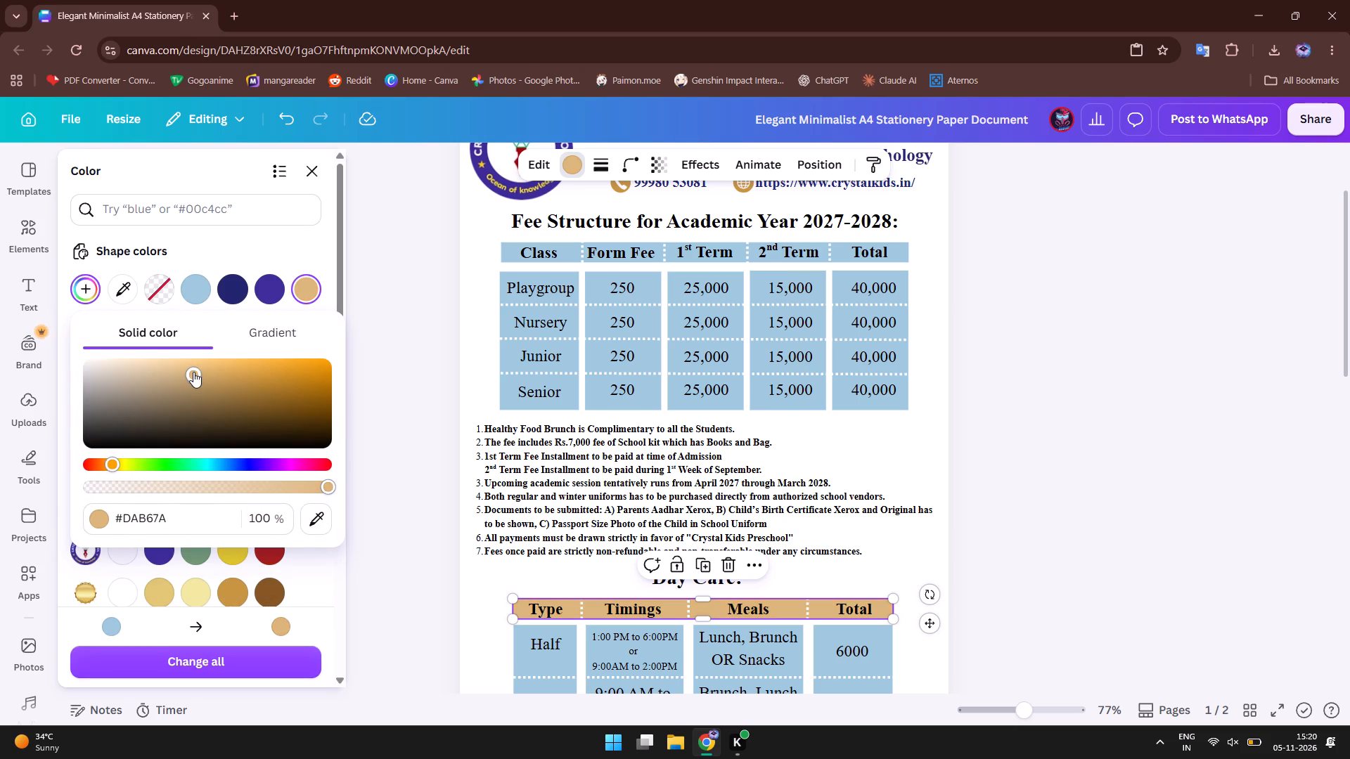
pyautogui.click(193, 372)
pyautogui.click(172, 378)
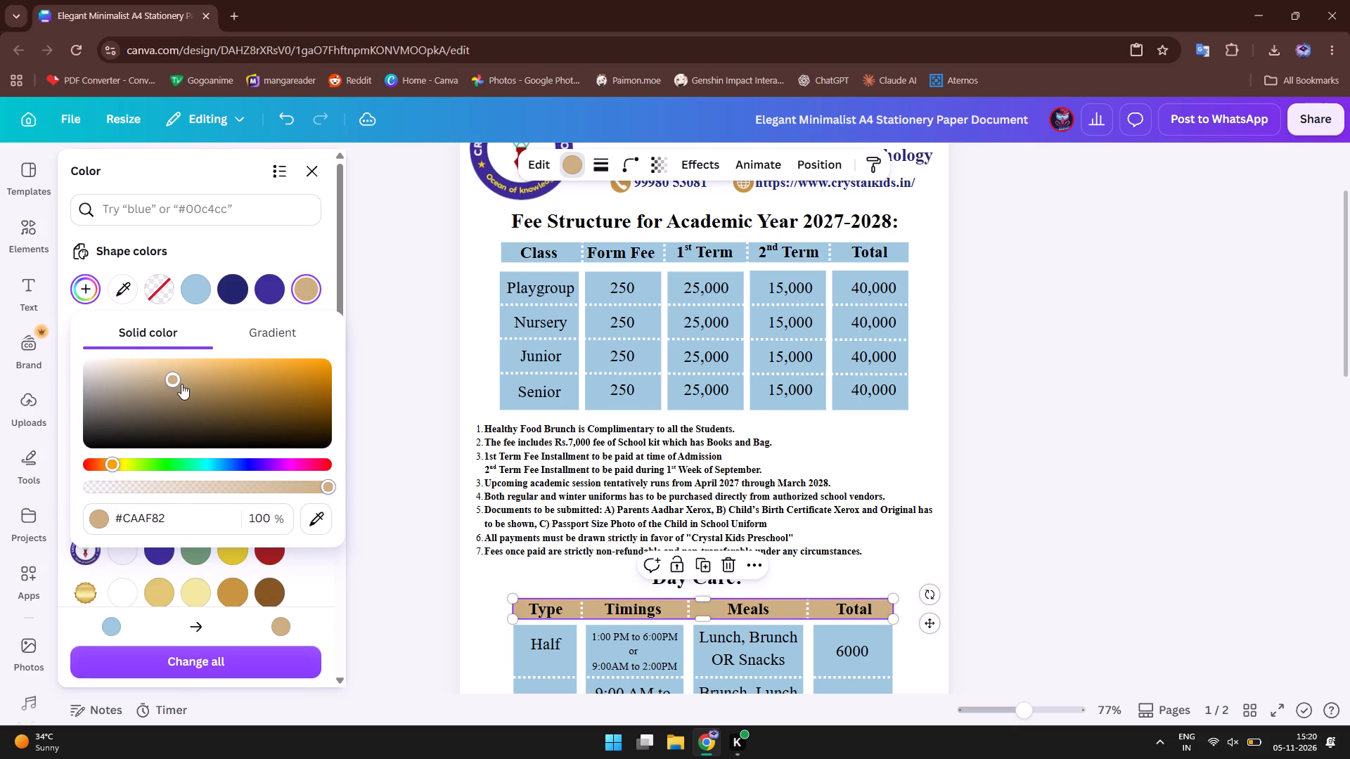
pyautogui.click(181, 384)
pyautogui.click(181, 374)
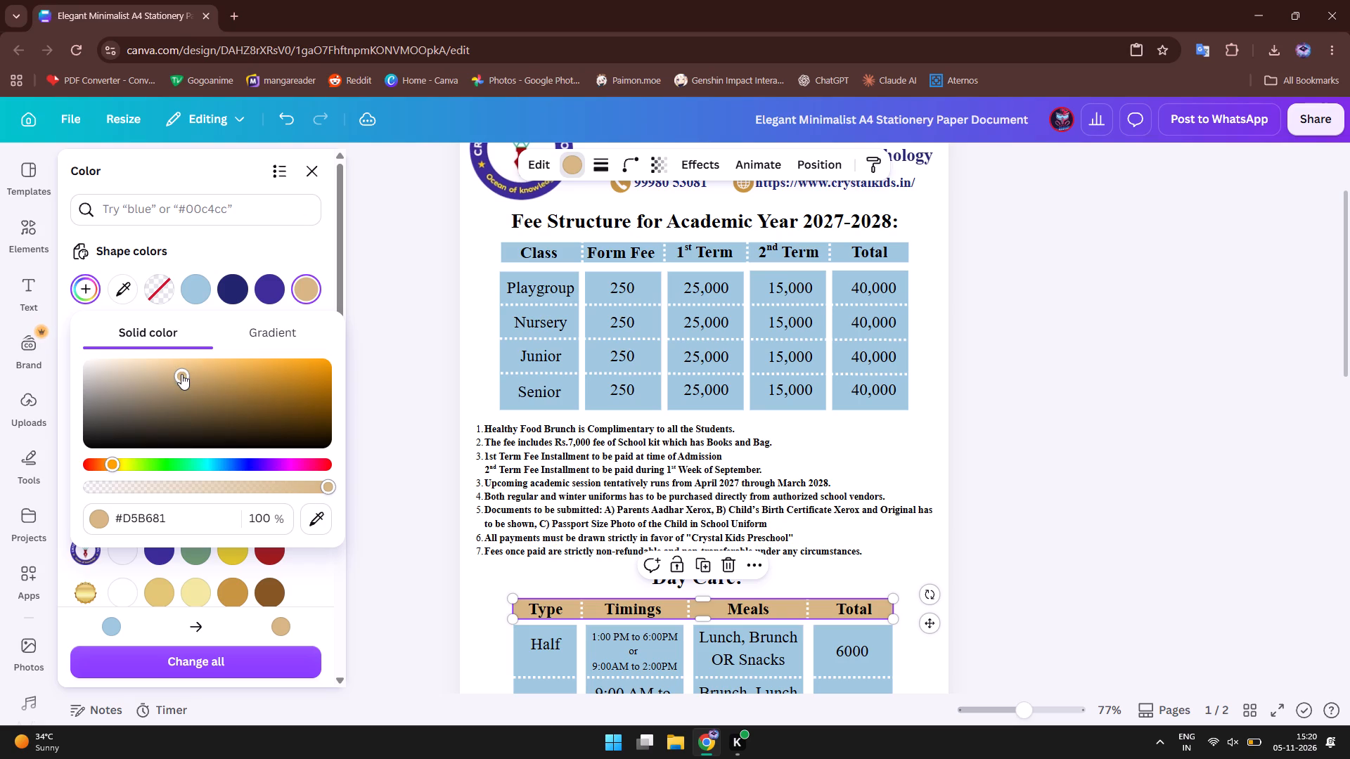
pyautogui.click(184, 368)
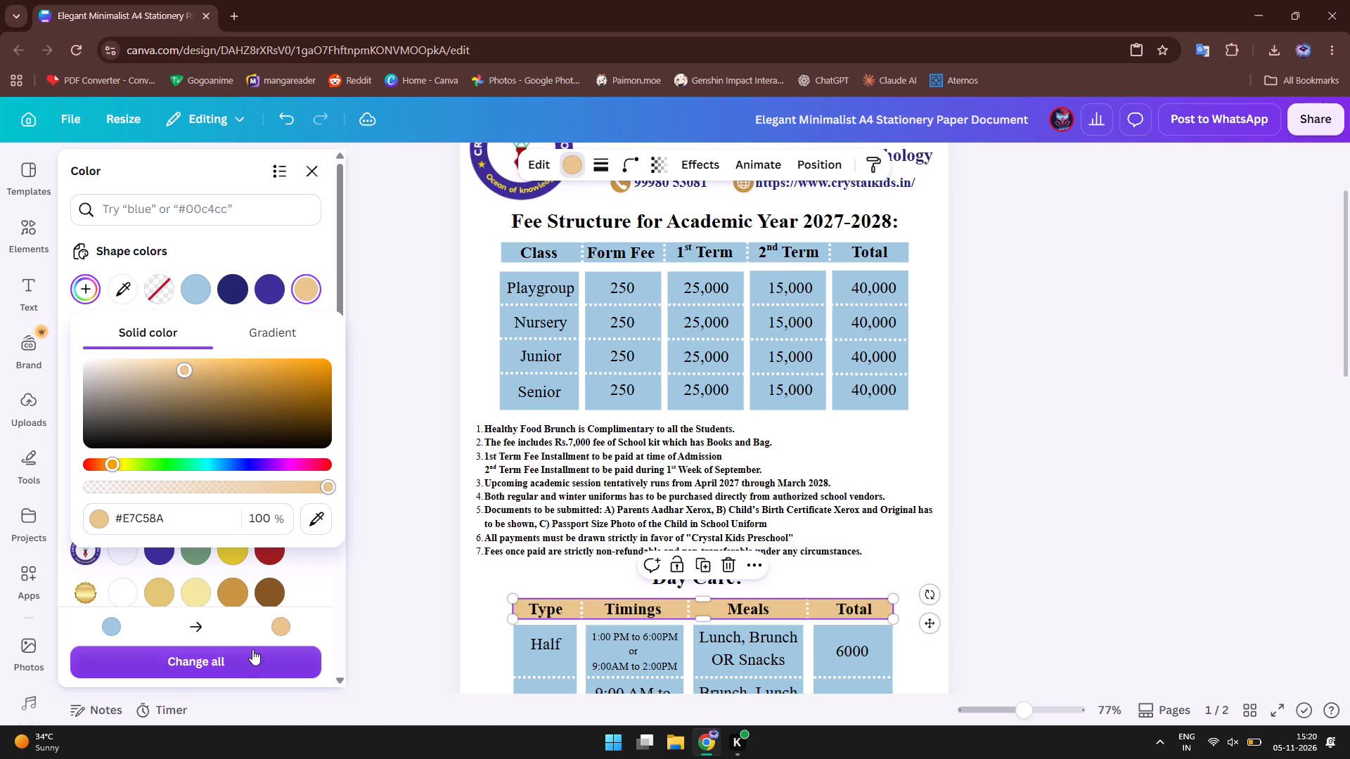
pyautogui.click(359, 606)
pyautogui.click(359, 606)
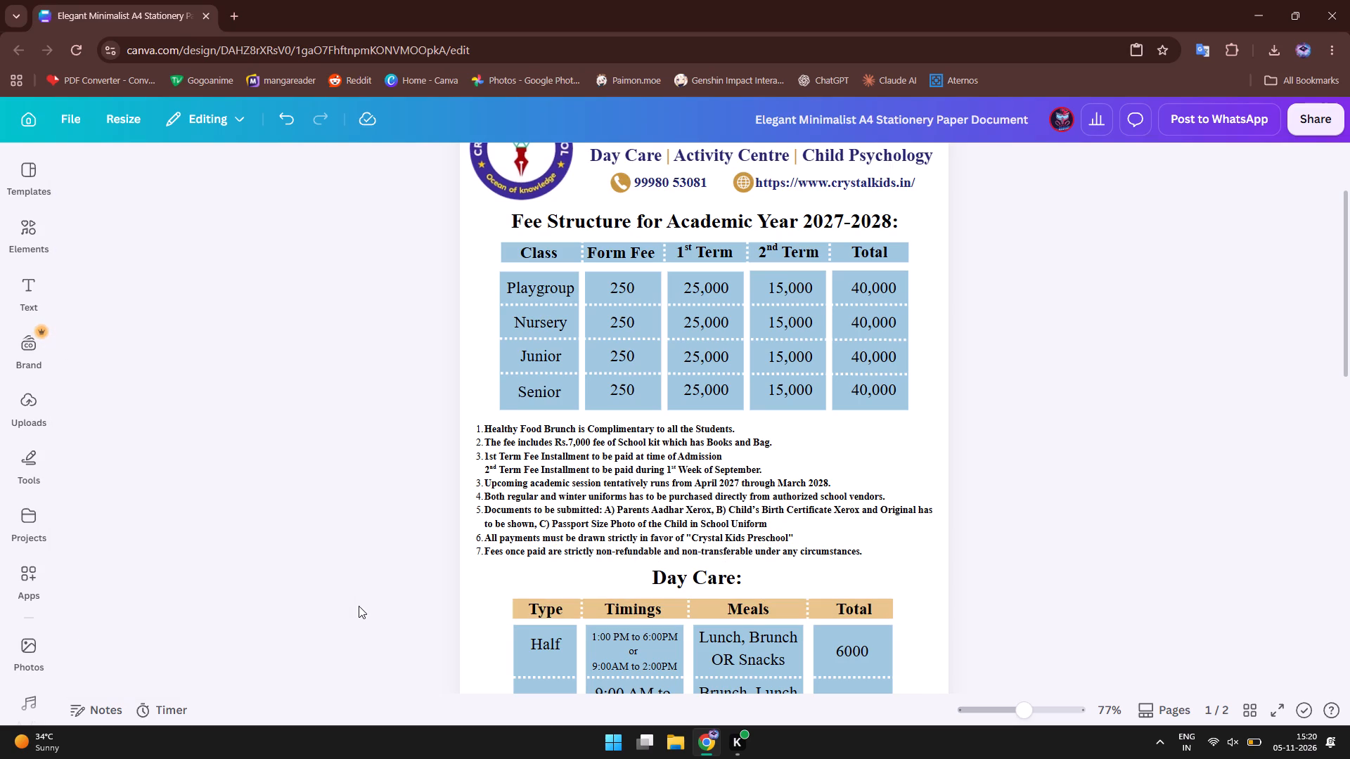
# Look over both pages of the flyer to compare the new header row colour with the rest of the design.
pyautogui.scroll(-2, 503, 411)
pyautogui.scroll(1, 503, 411)
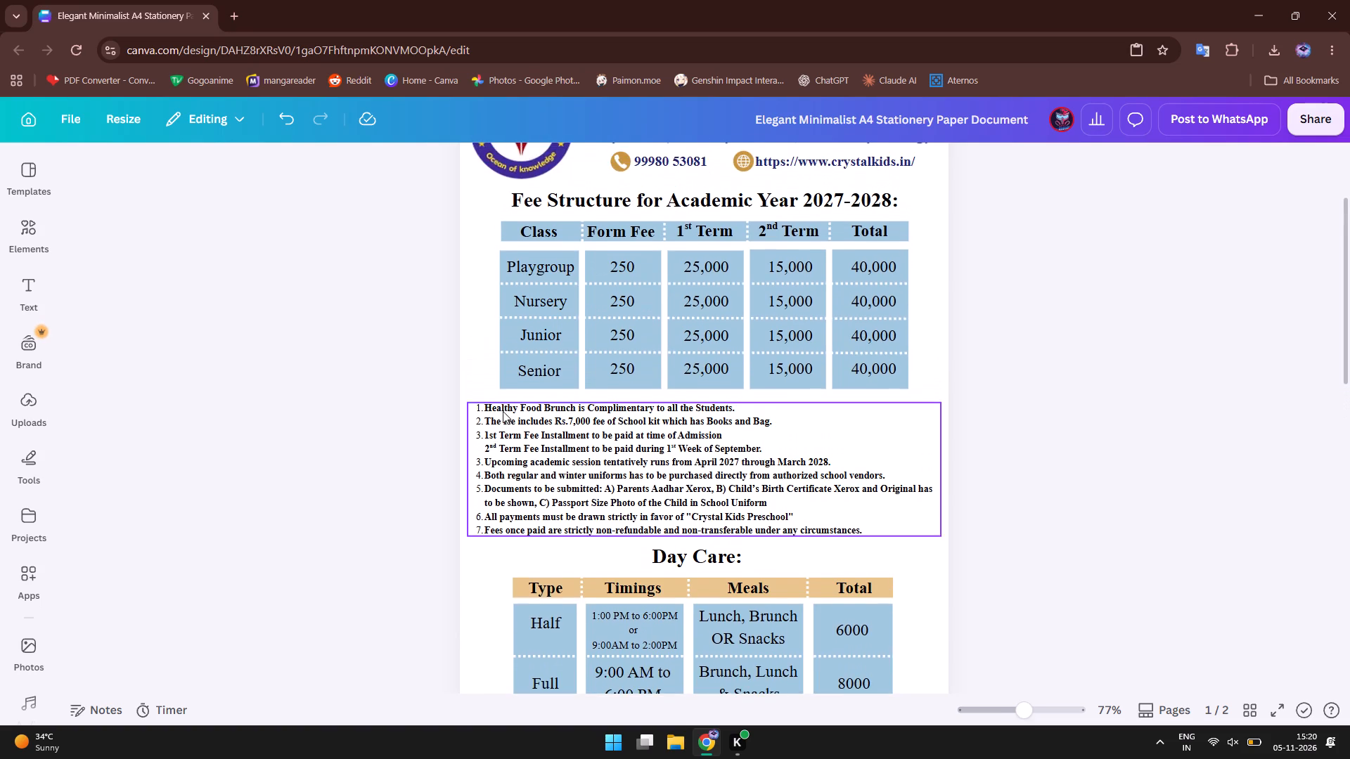
pyautogui.scroll(-3, 503, 411)
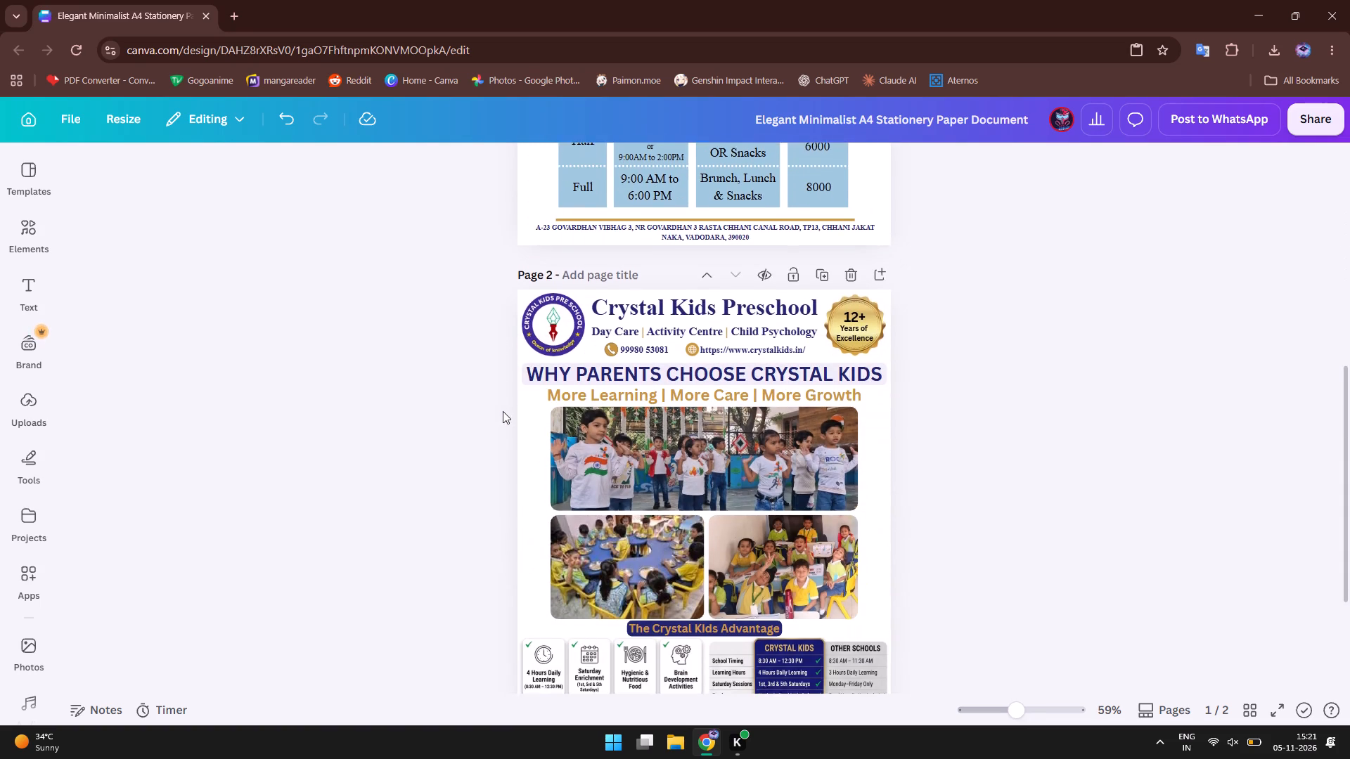
pyautogui.scroll(-6, 503, 411)
pyautogui.scroll(2, 503, 411)
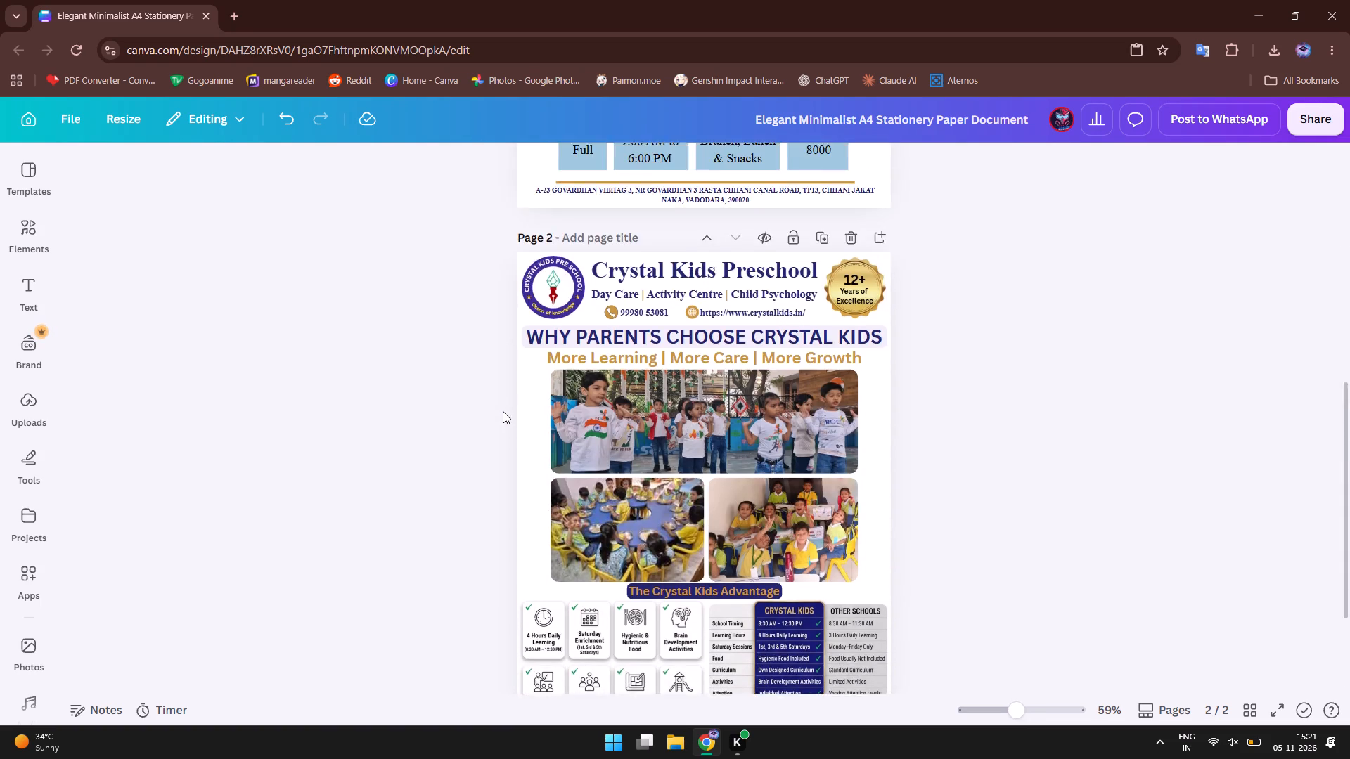
pyautogui.scroll(2, 503, 411)
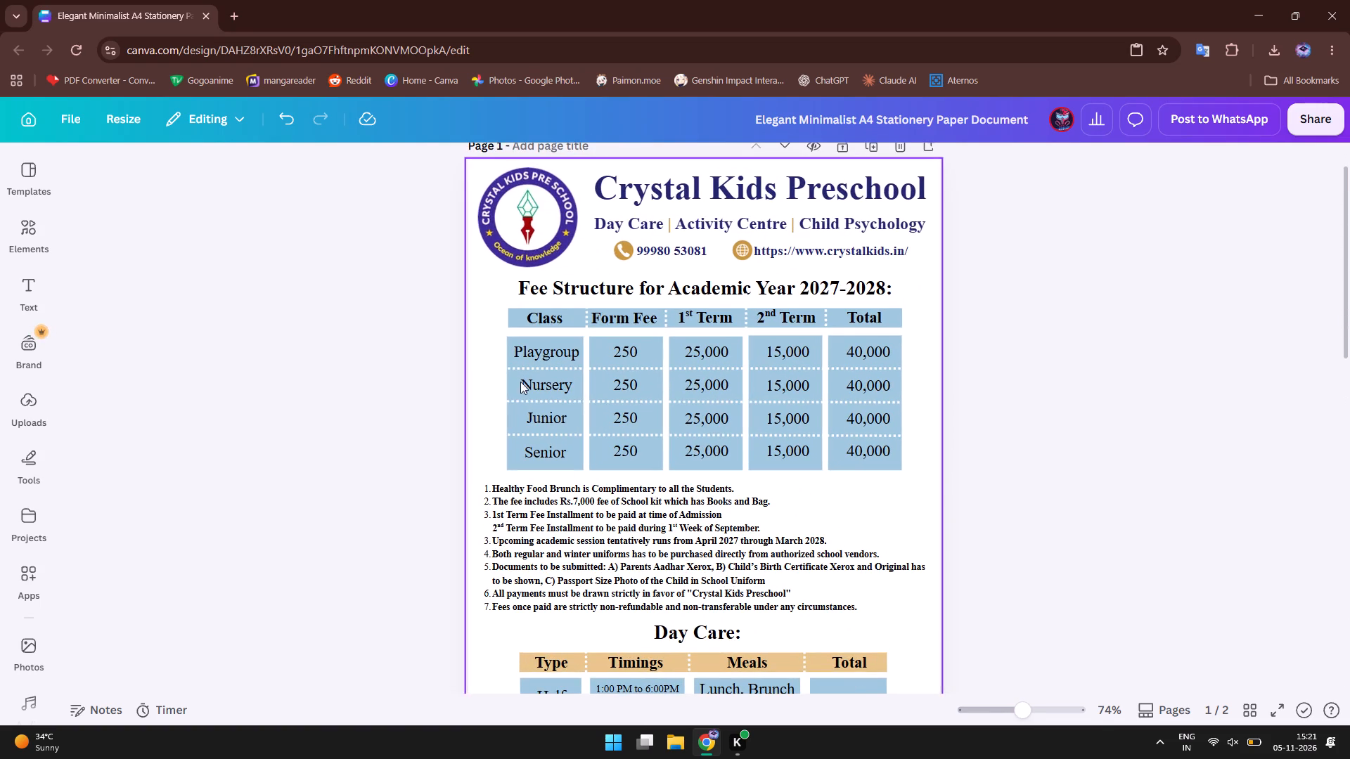
# Recolour the header row of the Fee Structure table with the same light golden tan as the Day Care header row.
pyautogui.click(510, 320)
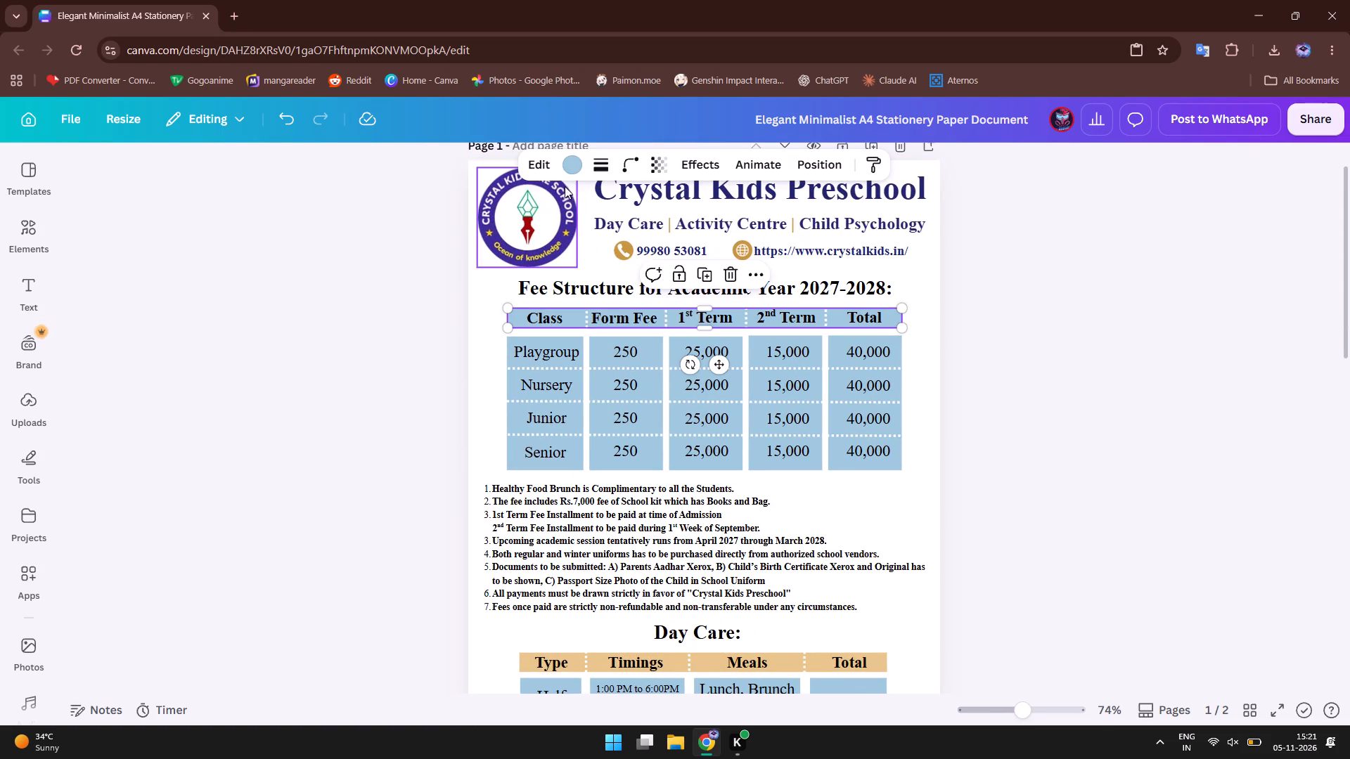
pyautogui.click(570, 168)
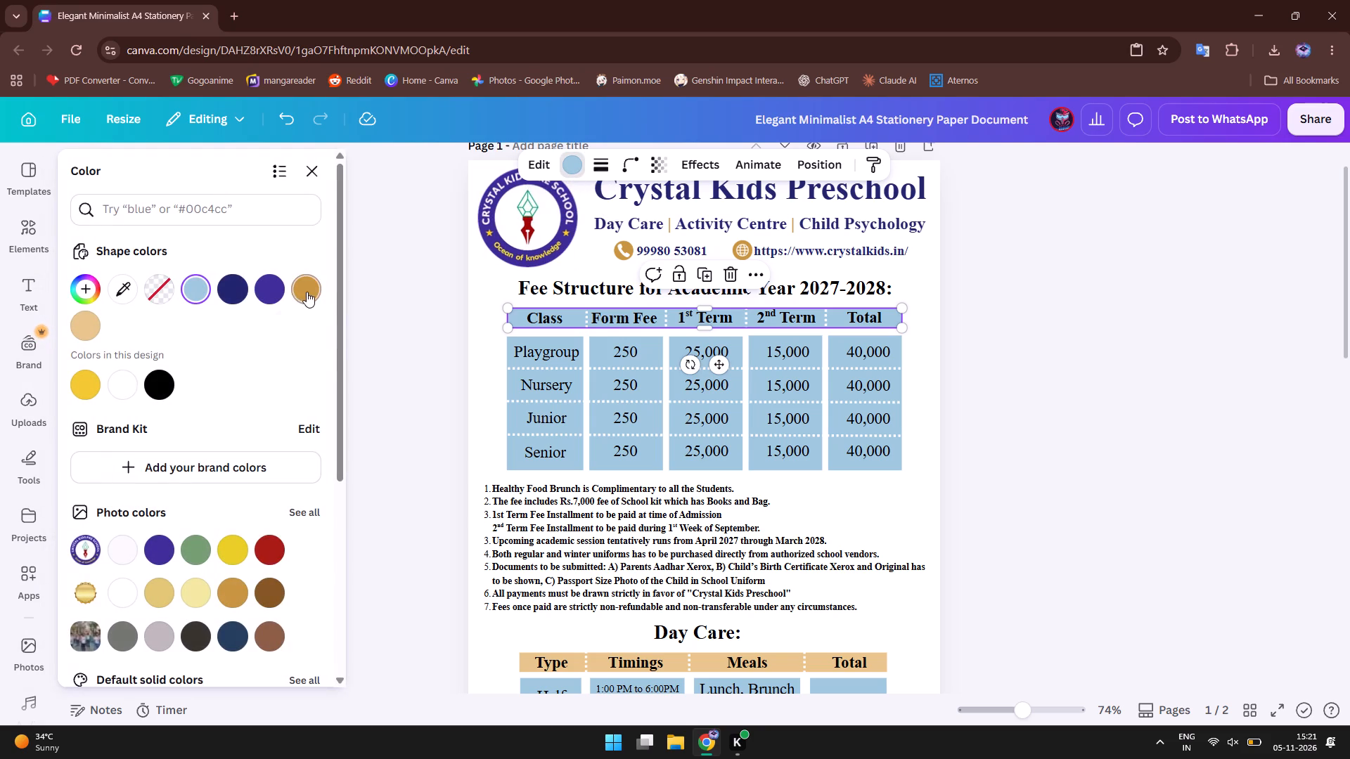
pyautogui.click(309, 294)
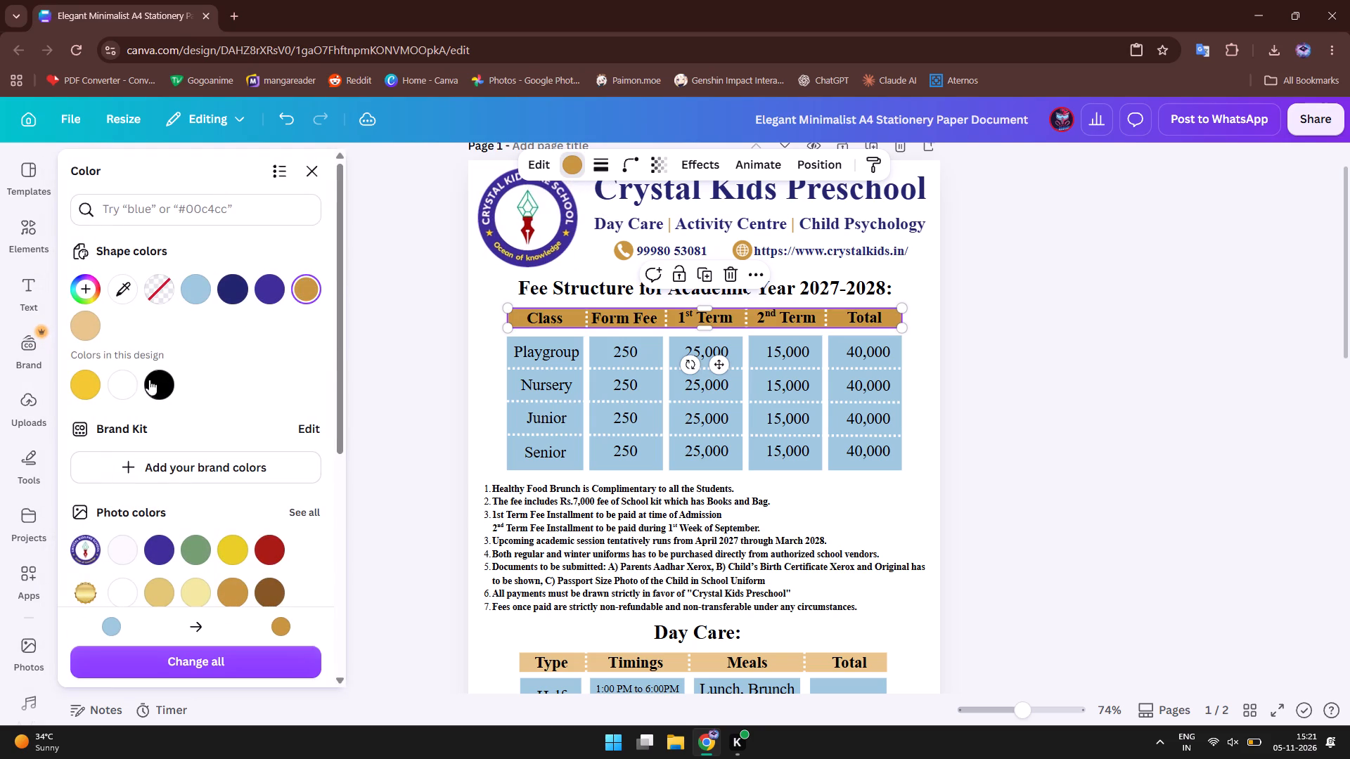
pyautogui.click(84, 318)
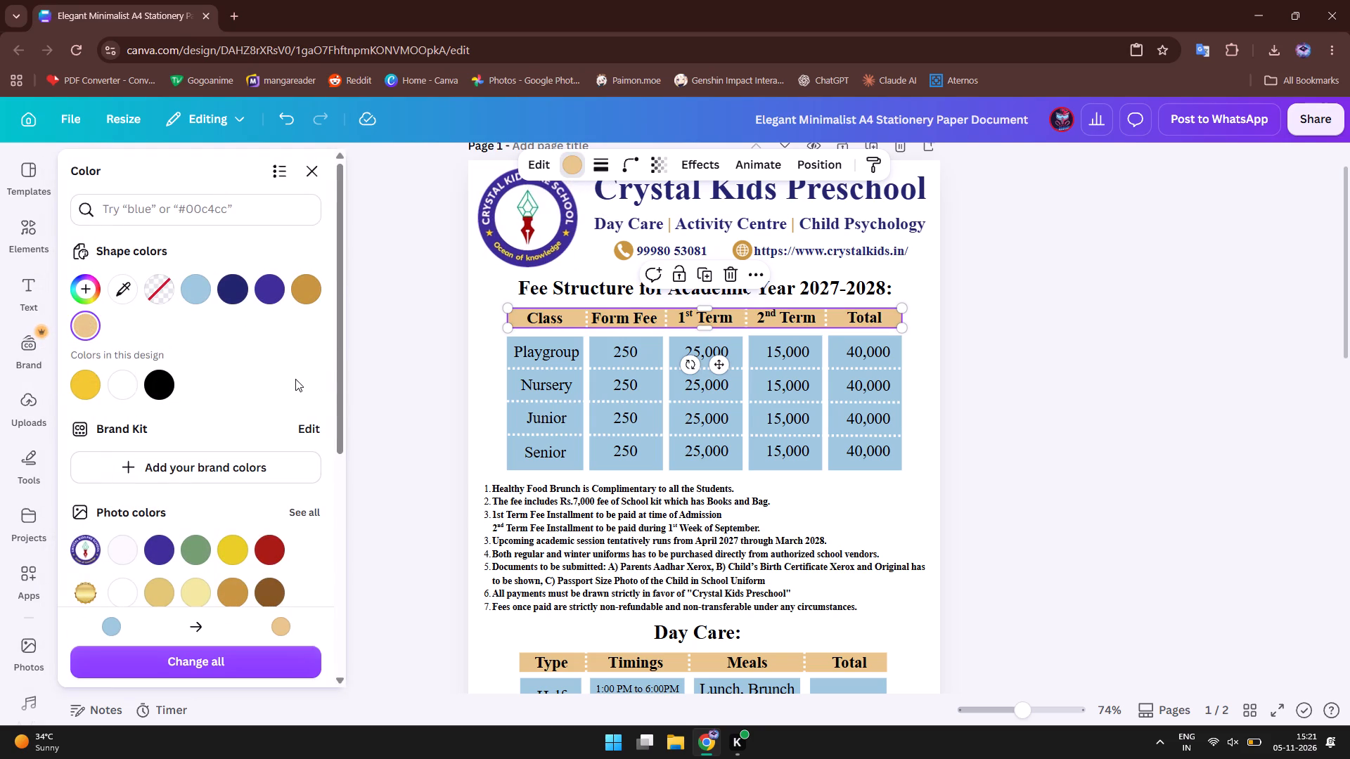
pyautogui.click(345, 402)
pyautogui.click(409, 420)
pyautogui.click(409, 420)
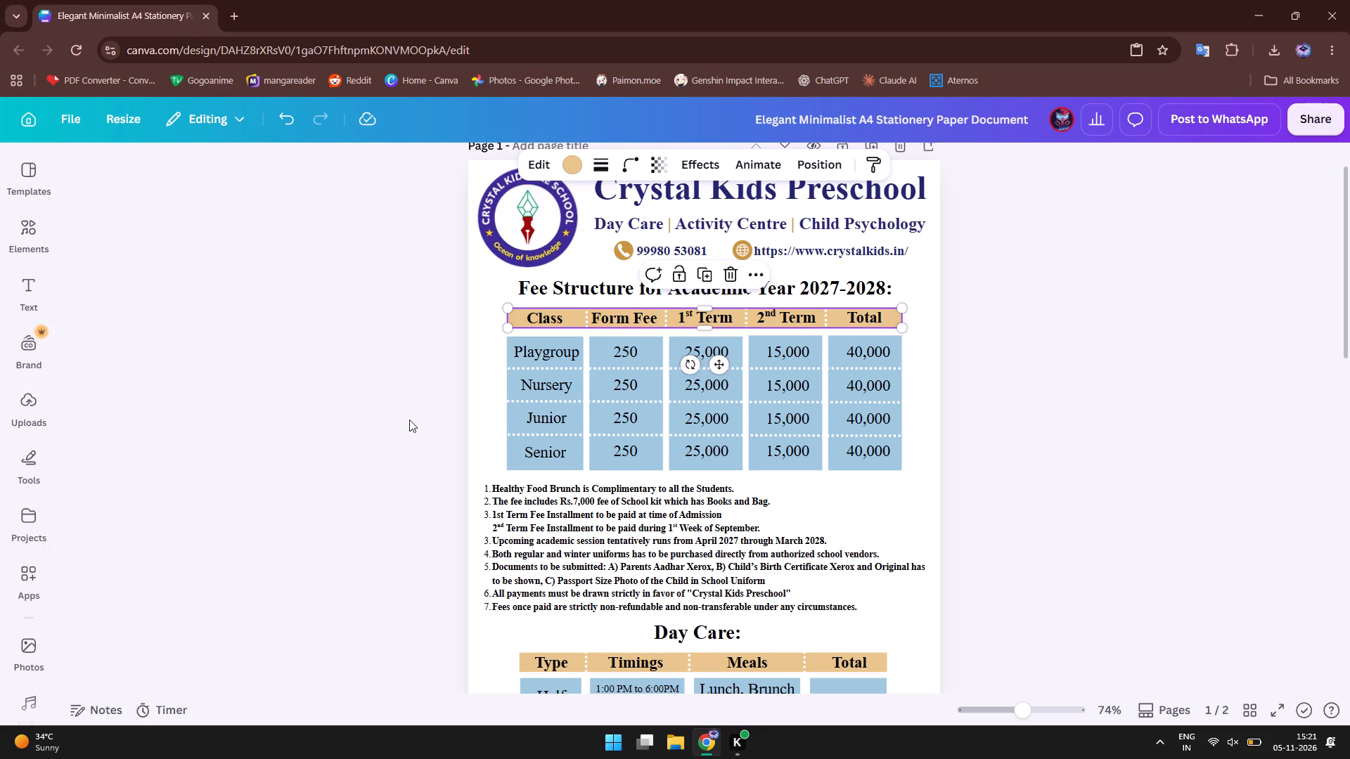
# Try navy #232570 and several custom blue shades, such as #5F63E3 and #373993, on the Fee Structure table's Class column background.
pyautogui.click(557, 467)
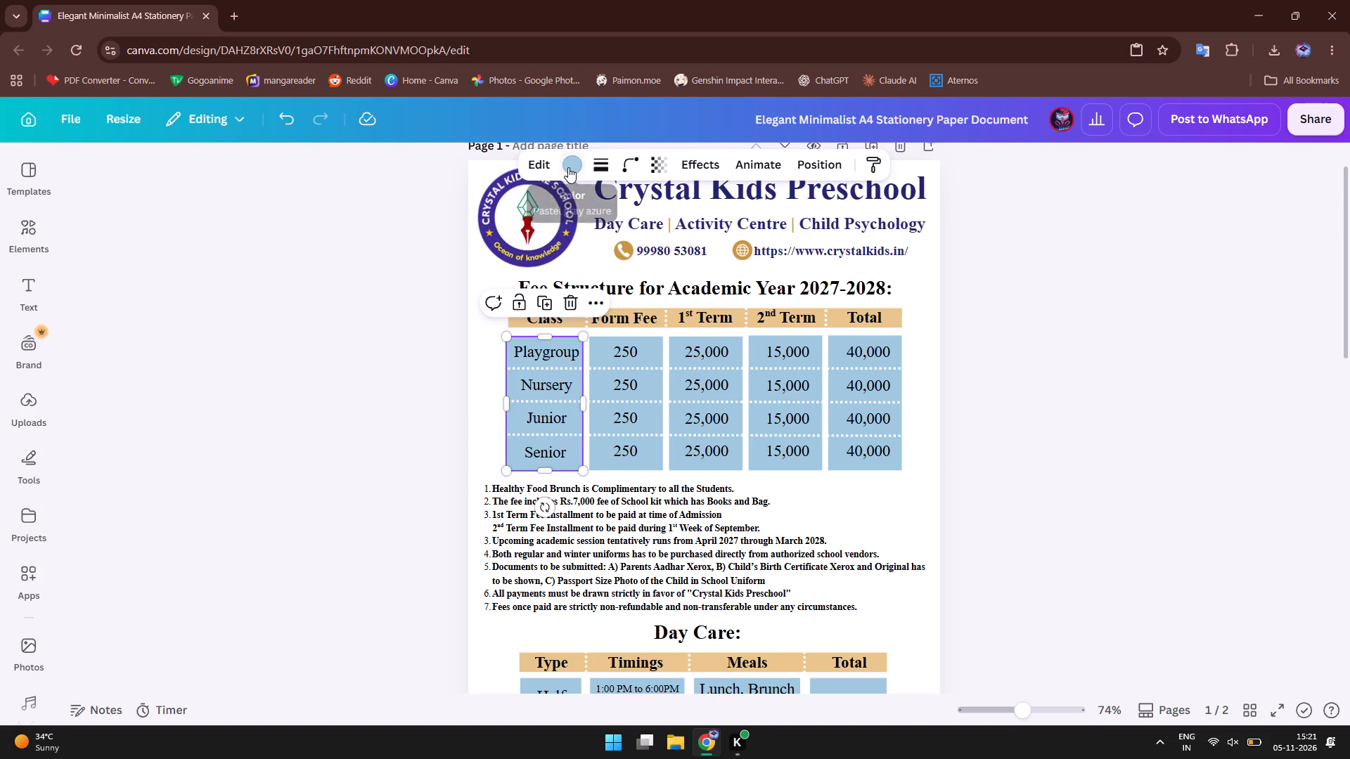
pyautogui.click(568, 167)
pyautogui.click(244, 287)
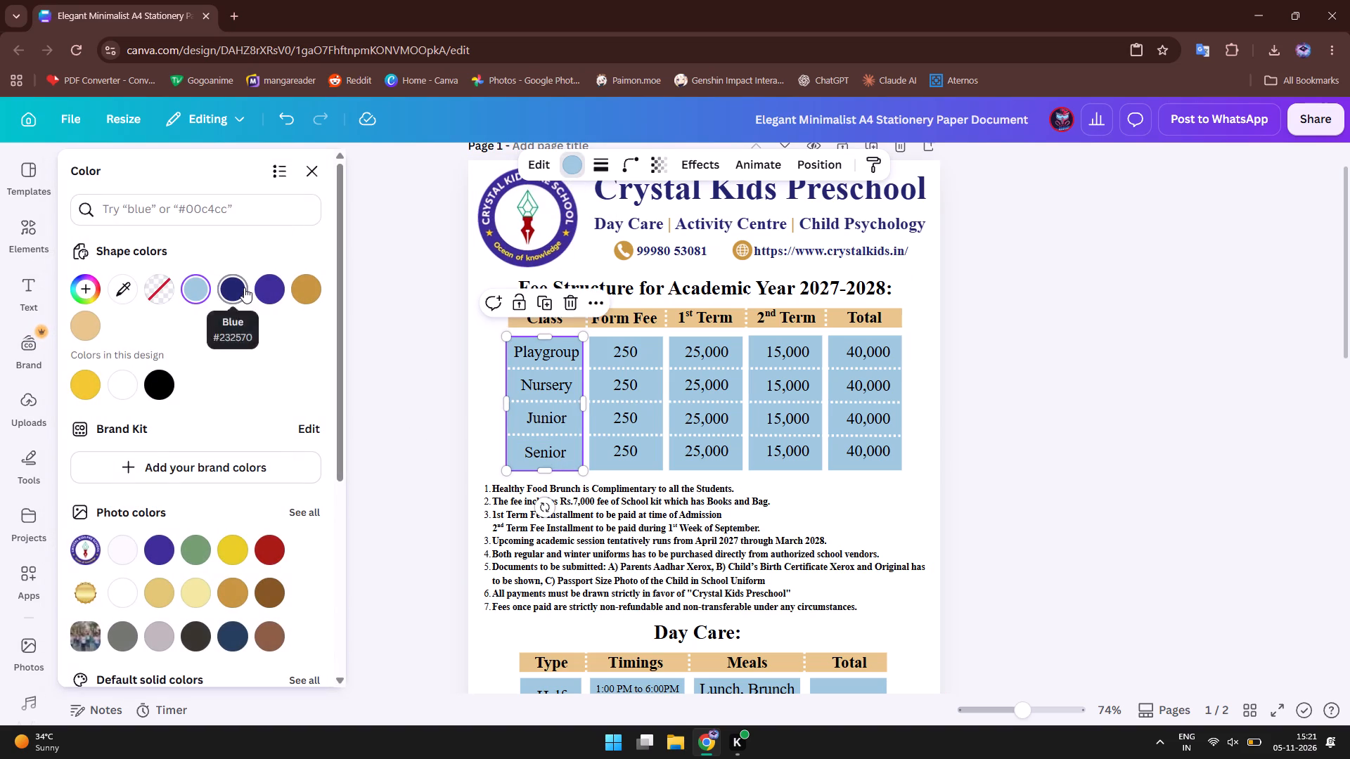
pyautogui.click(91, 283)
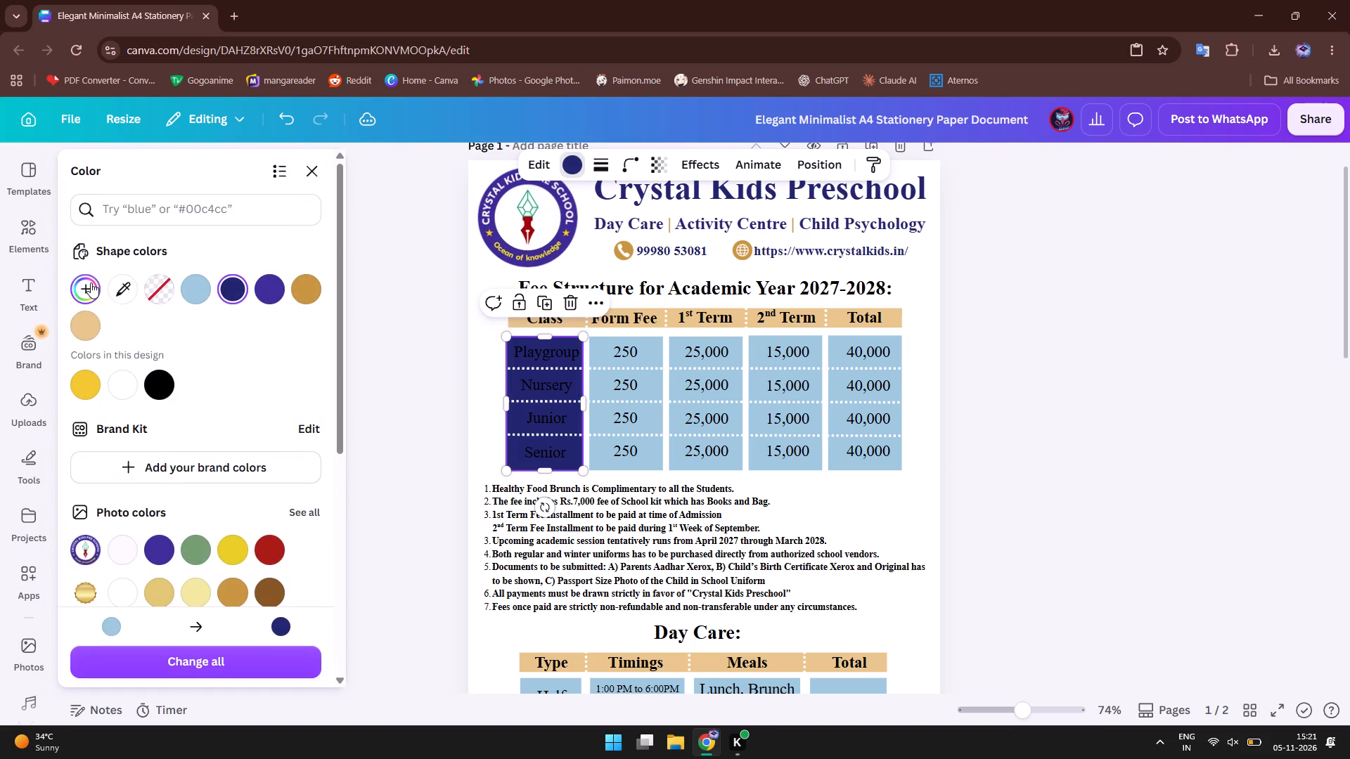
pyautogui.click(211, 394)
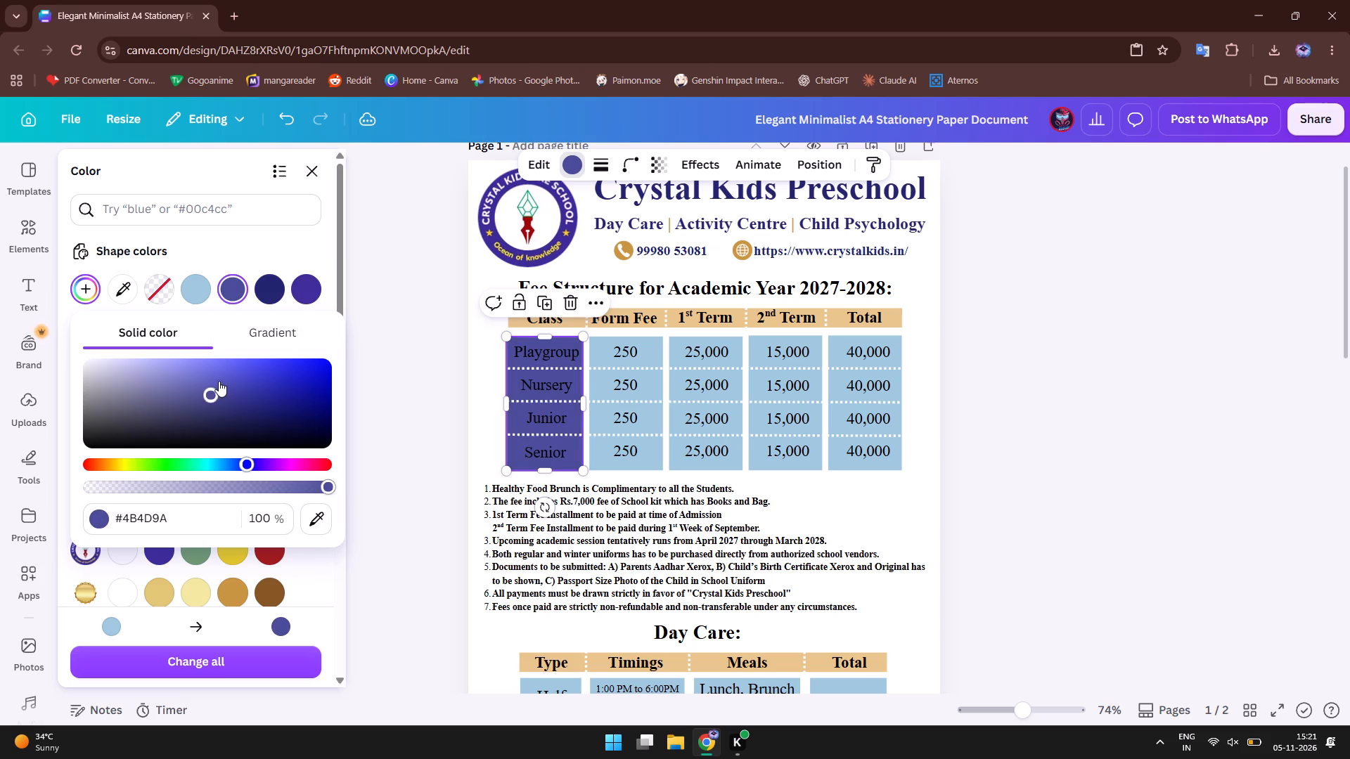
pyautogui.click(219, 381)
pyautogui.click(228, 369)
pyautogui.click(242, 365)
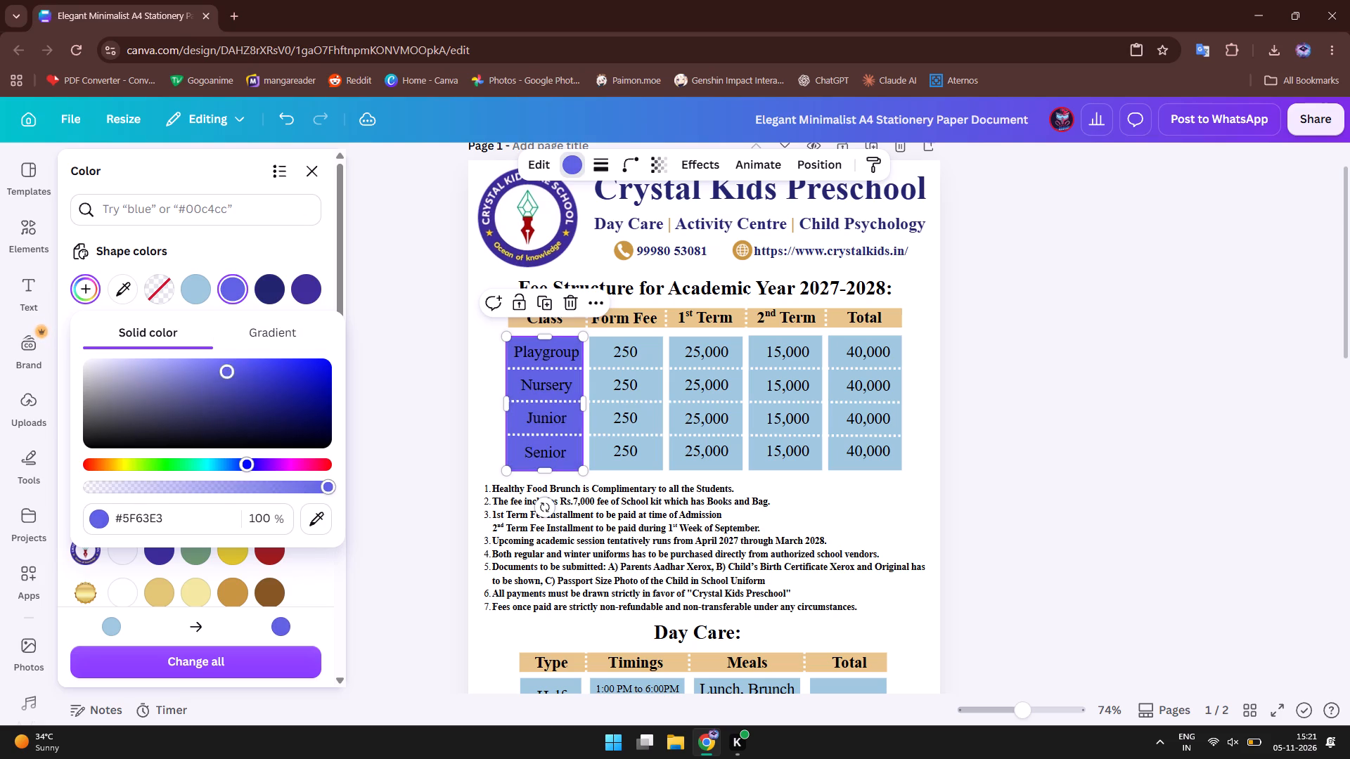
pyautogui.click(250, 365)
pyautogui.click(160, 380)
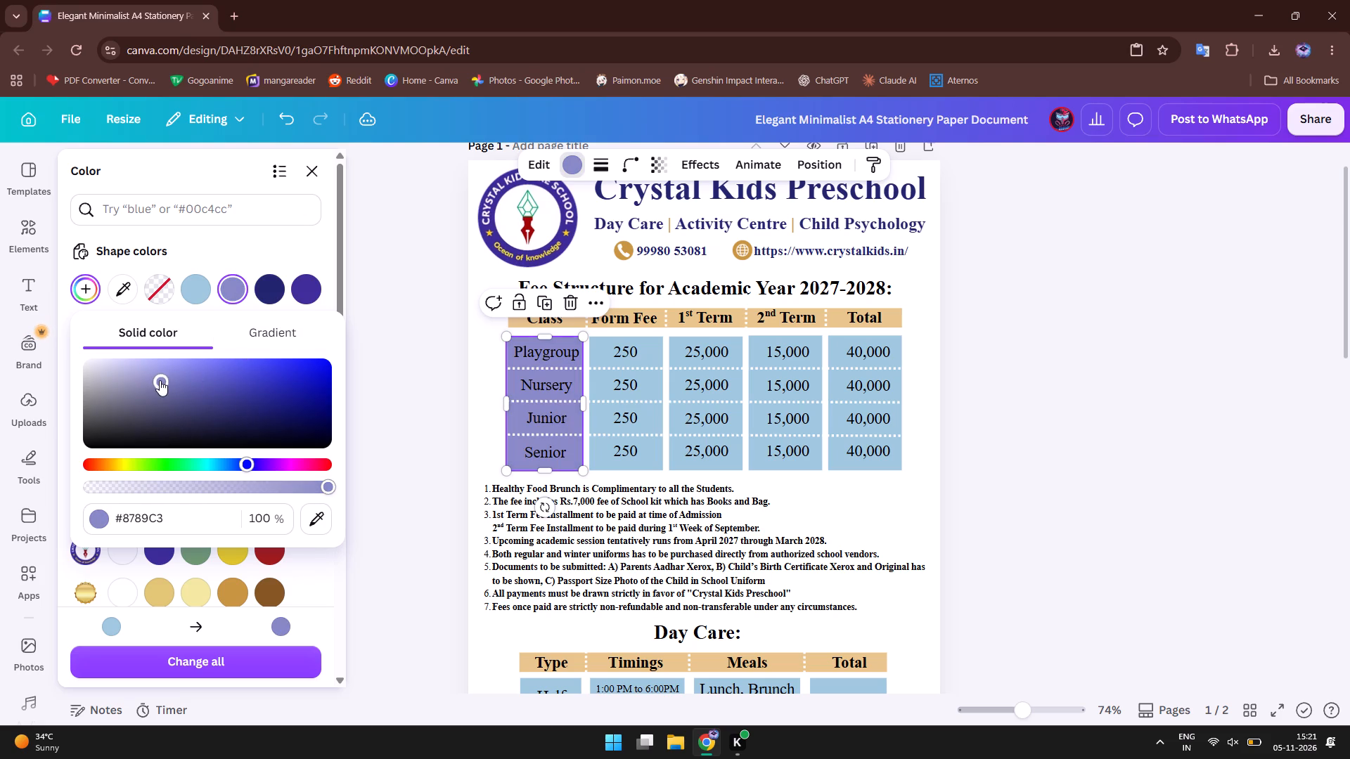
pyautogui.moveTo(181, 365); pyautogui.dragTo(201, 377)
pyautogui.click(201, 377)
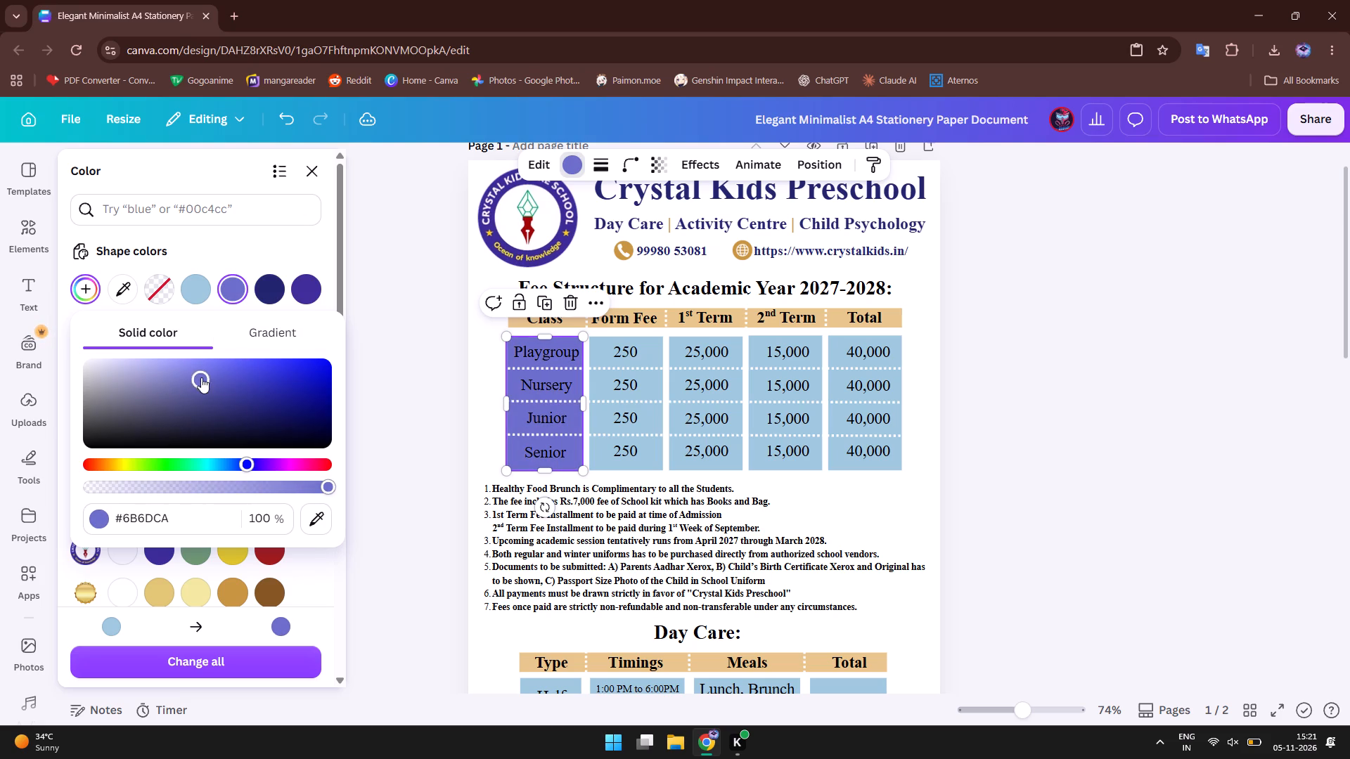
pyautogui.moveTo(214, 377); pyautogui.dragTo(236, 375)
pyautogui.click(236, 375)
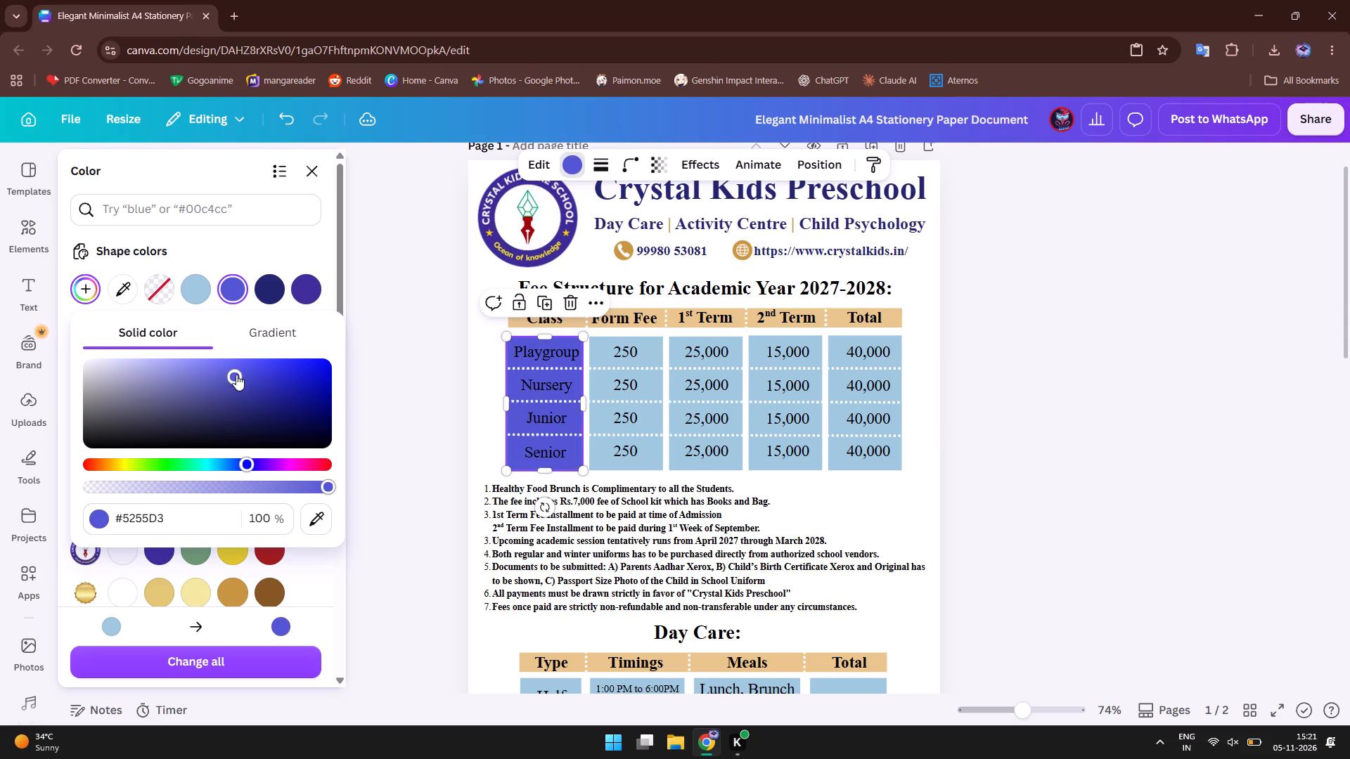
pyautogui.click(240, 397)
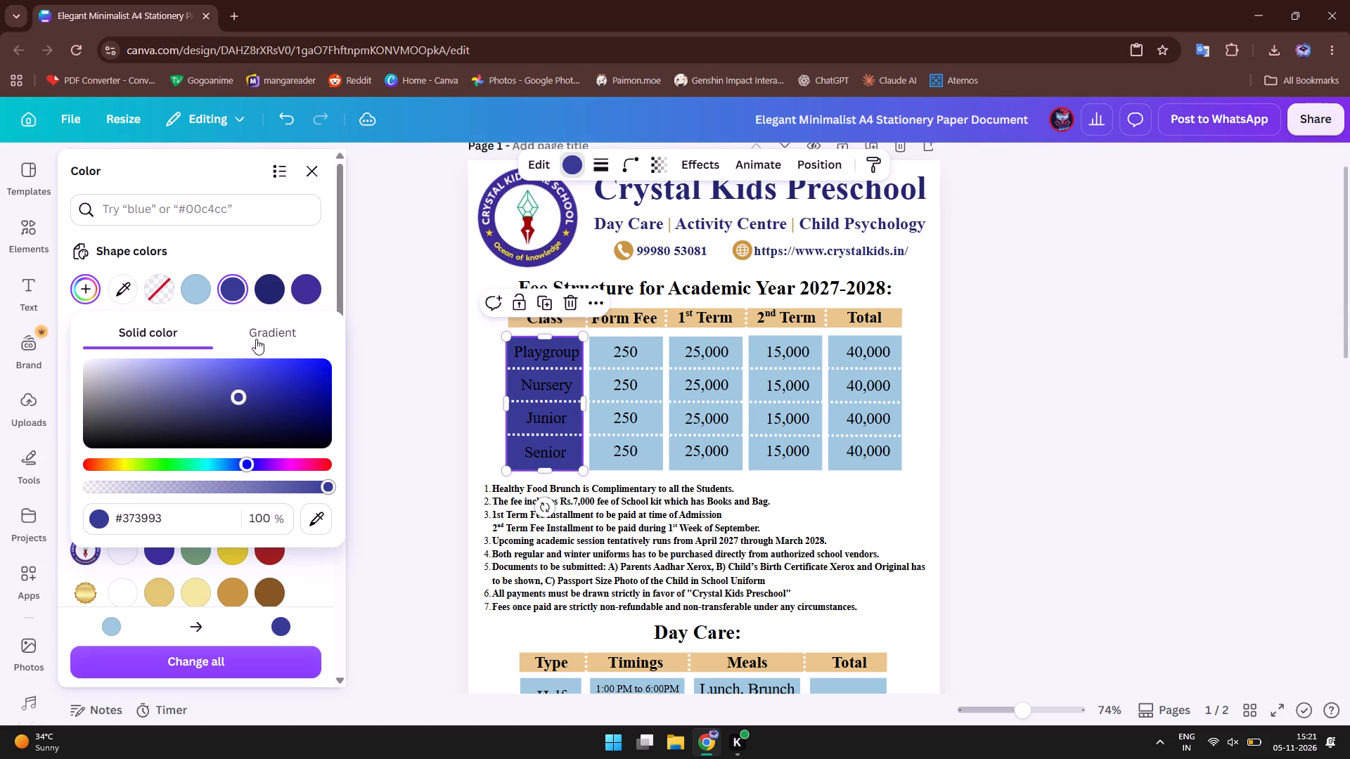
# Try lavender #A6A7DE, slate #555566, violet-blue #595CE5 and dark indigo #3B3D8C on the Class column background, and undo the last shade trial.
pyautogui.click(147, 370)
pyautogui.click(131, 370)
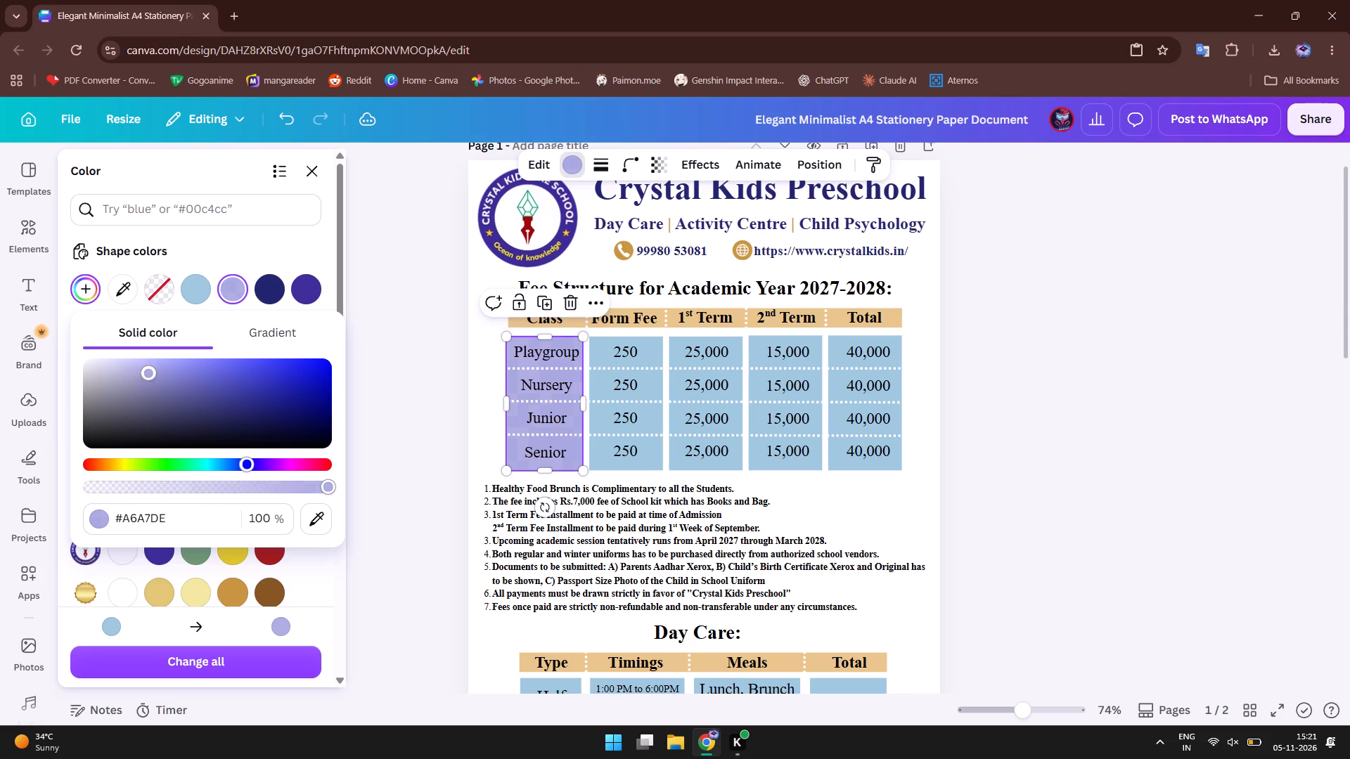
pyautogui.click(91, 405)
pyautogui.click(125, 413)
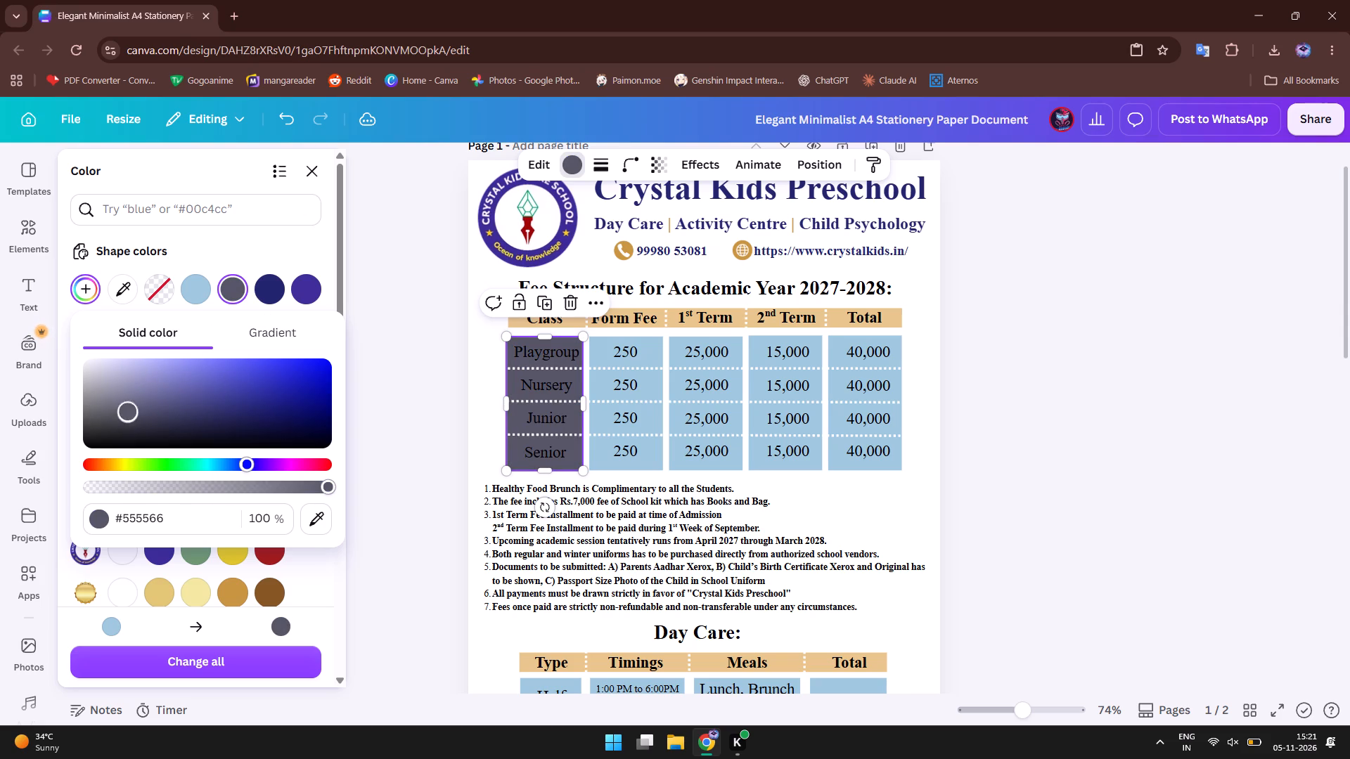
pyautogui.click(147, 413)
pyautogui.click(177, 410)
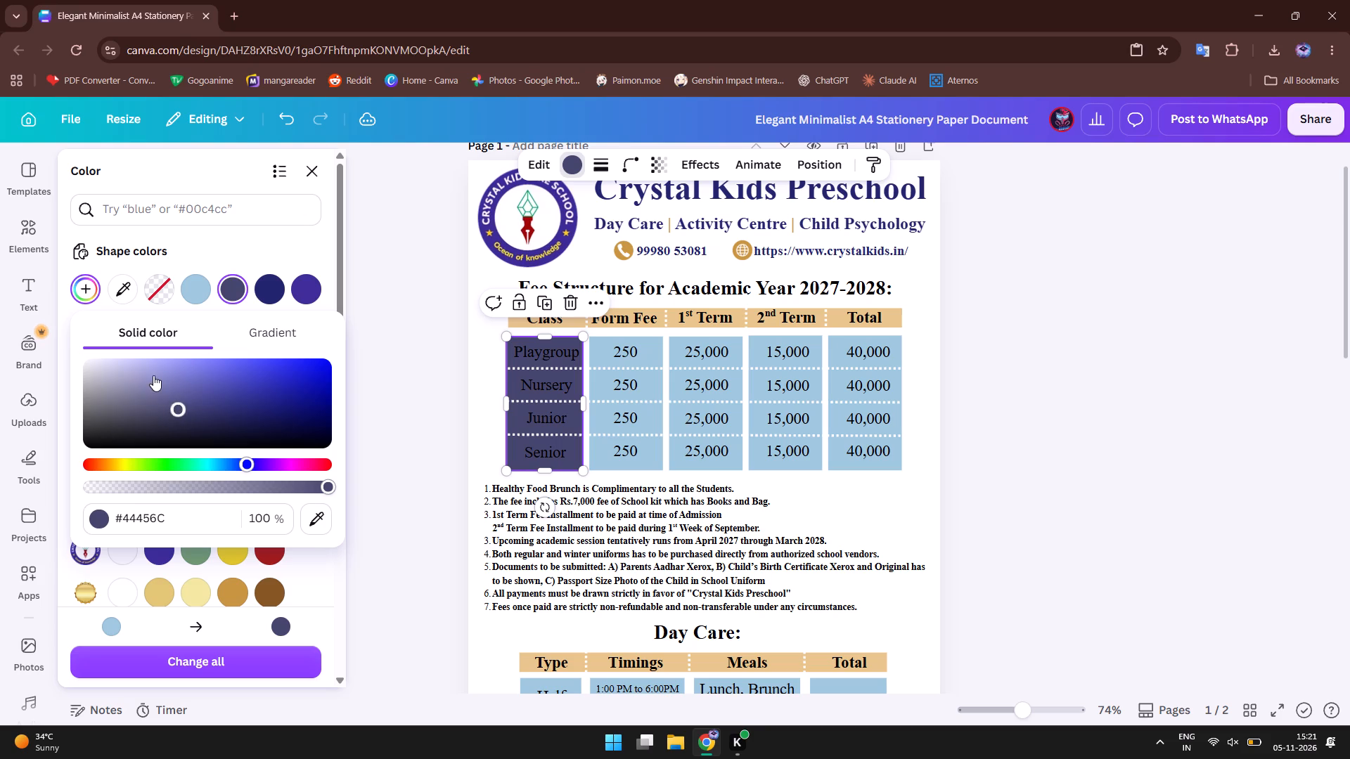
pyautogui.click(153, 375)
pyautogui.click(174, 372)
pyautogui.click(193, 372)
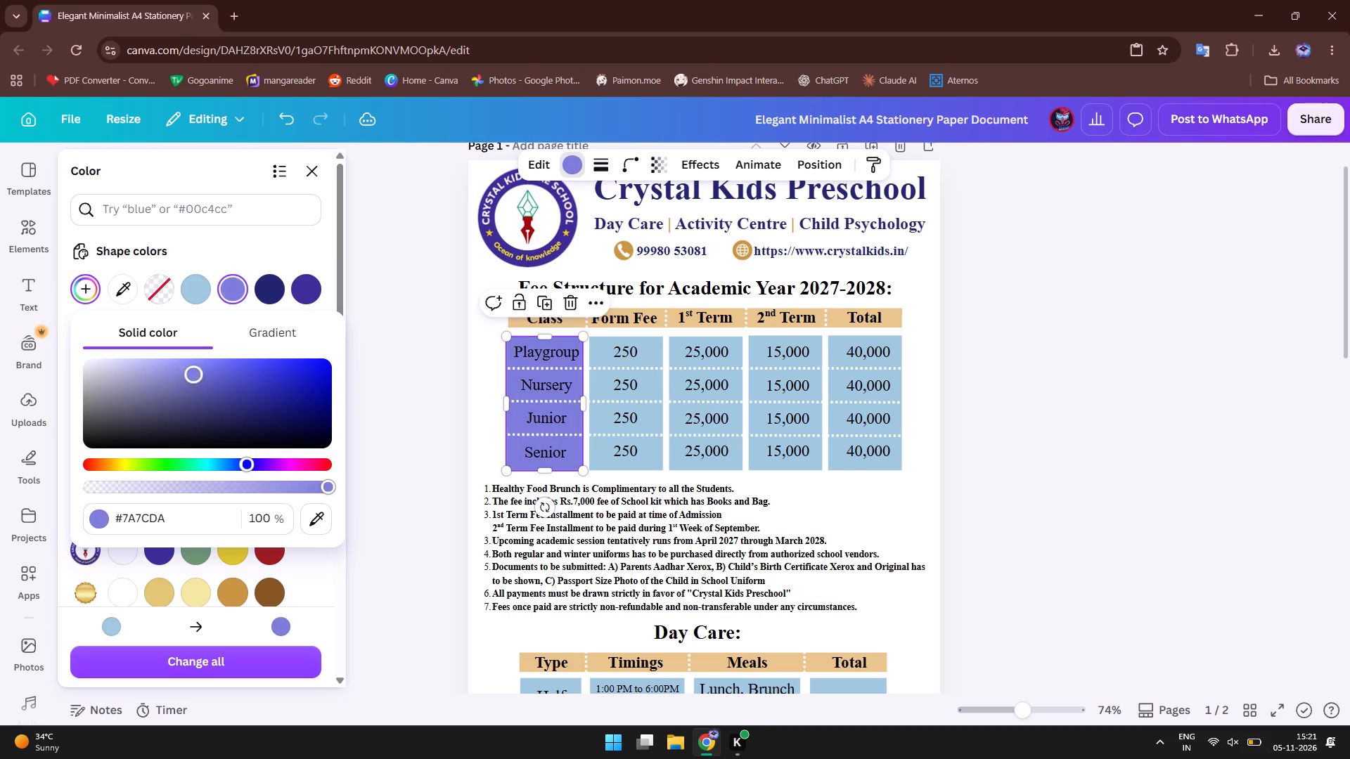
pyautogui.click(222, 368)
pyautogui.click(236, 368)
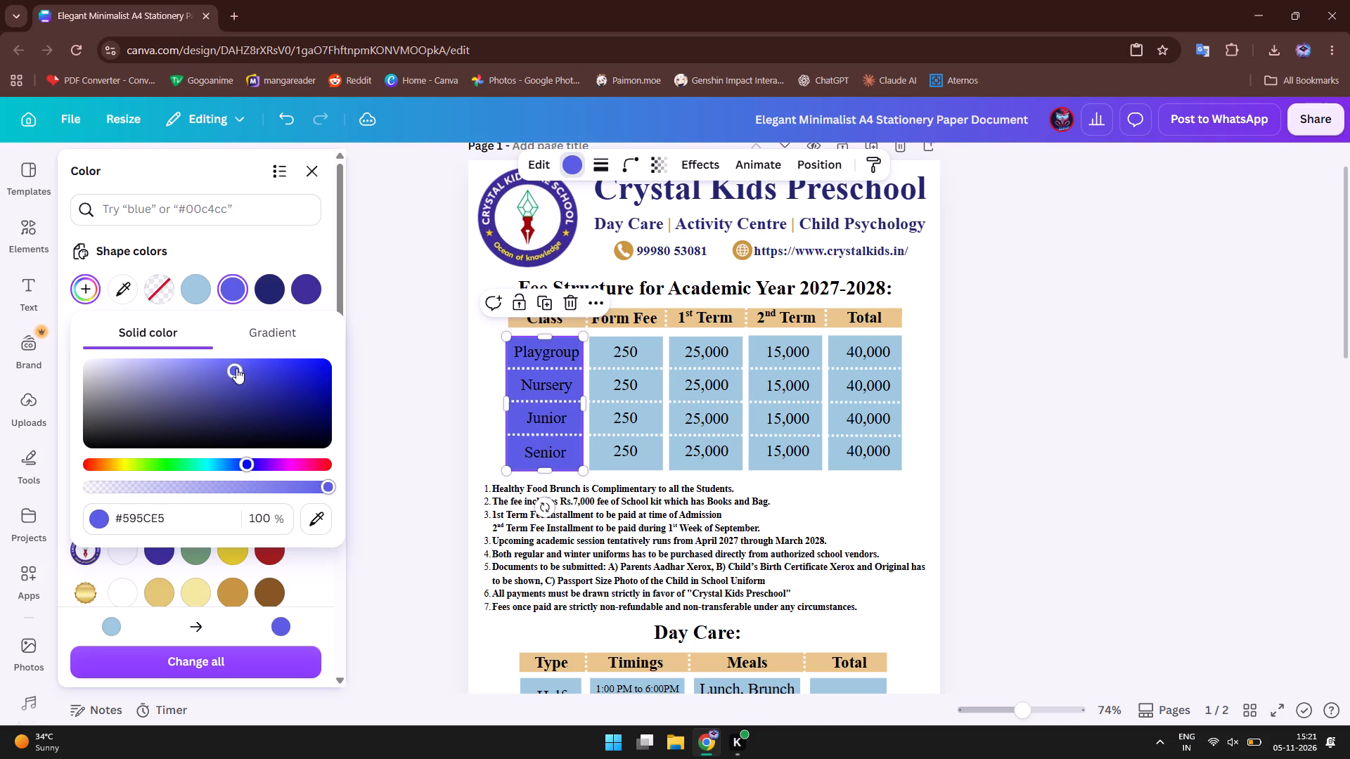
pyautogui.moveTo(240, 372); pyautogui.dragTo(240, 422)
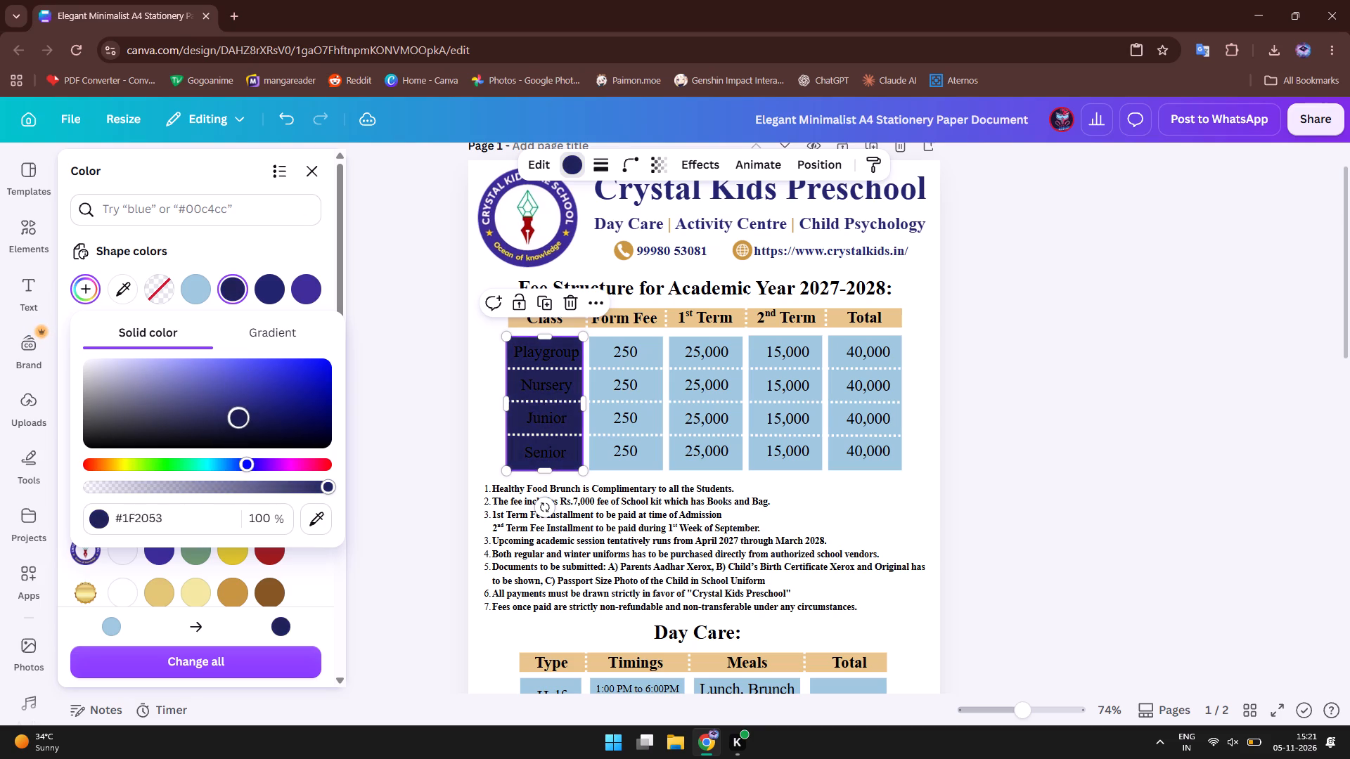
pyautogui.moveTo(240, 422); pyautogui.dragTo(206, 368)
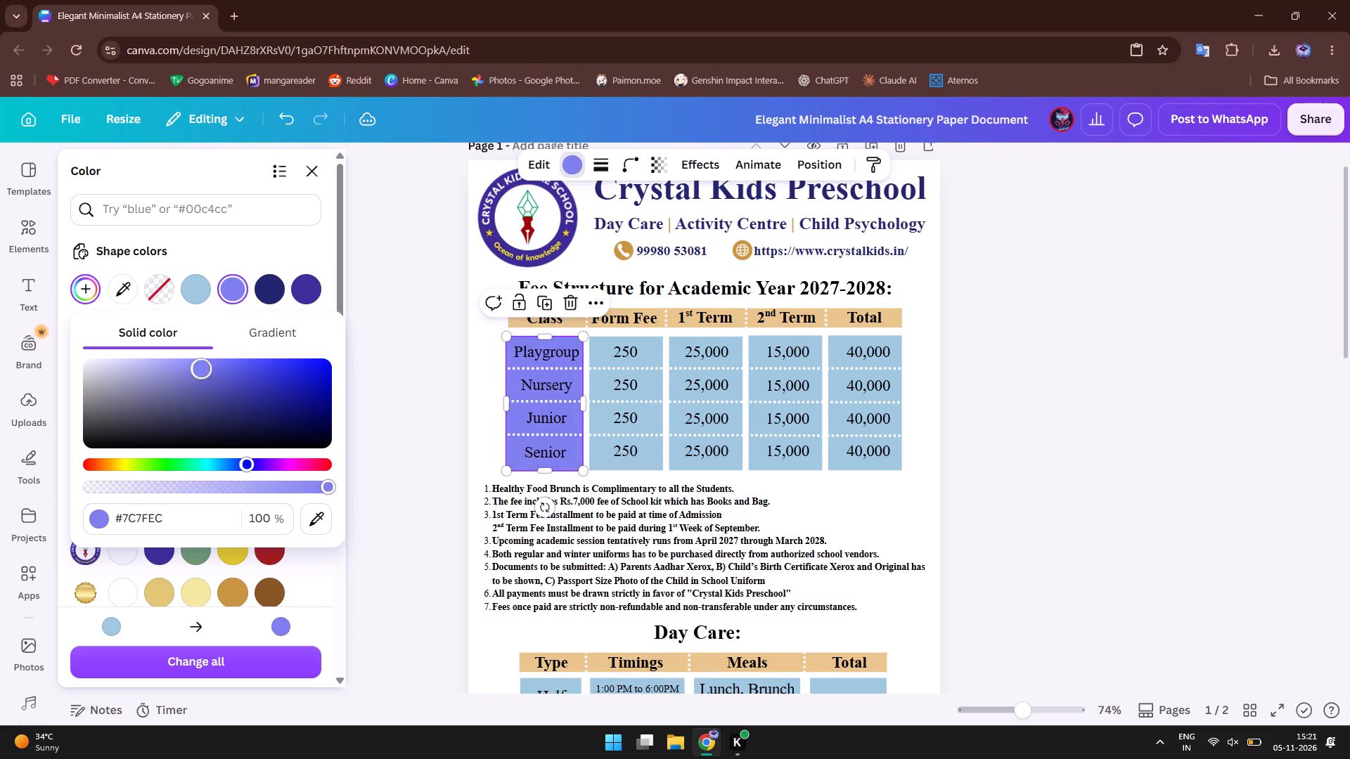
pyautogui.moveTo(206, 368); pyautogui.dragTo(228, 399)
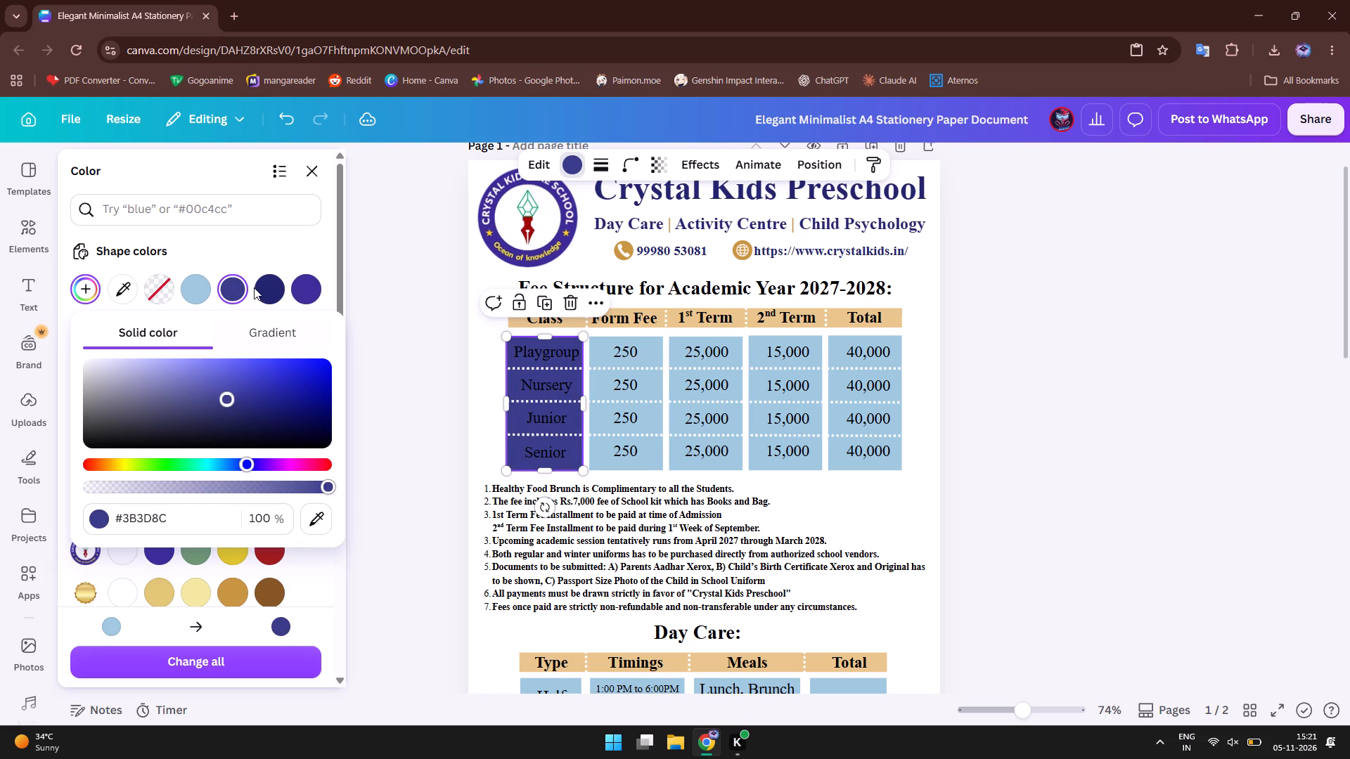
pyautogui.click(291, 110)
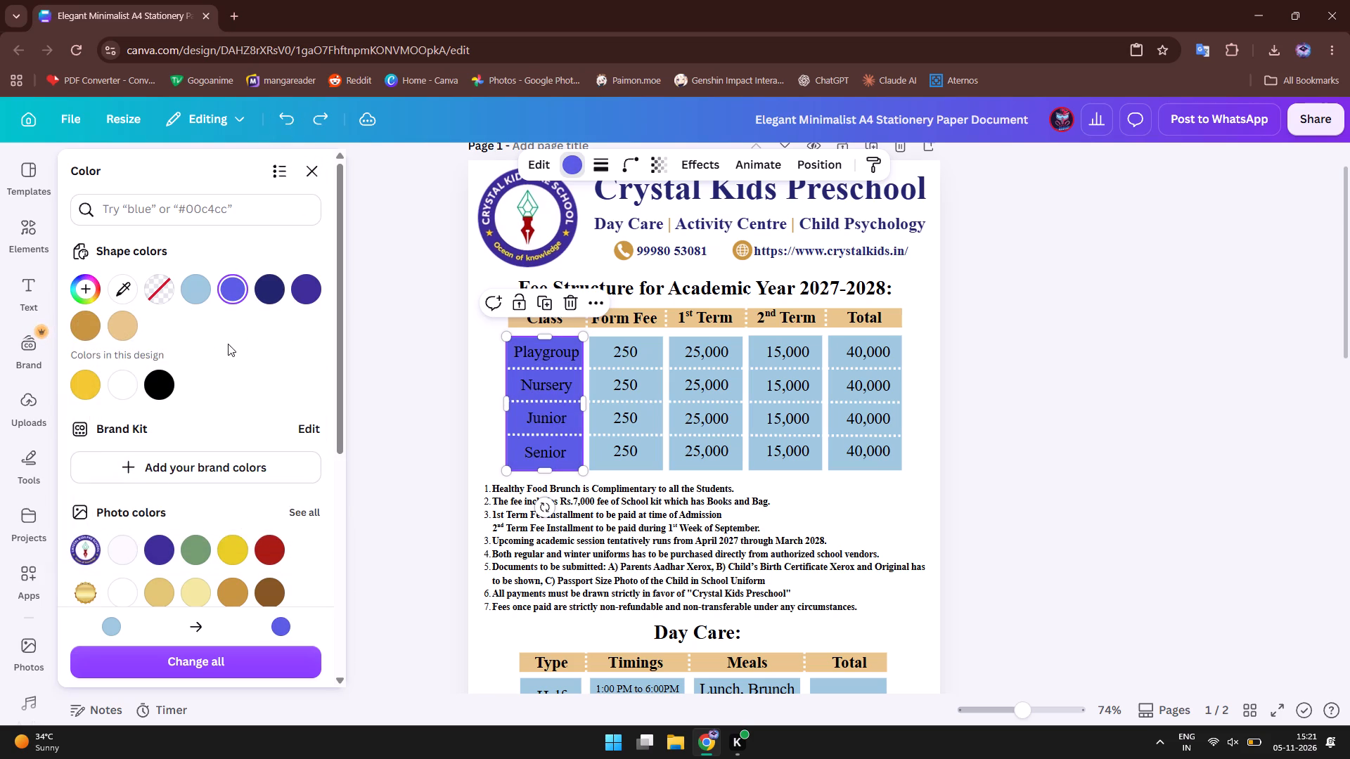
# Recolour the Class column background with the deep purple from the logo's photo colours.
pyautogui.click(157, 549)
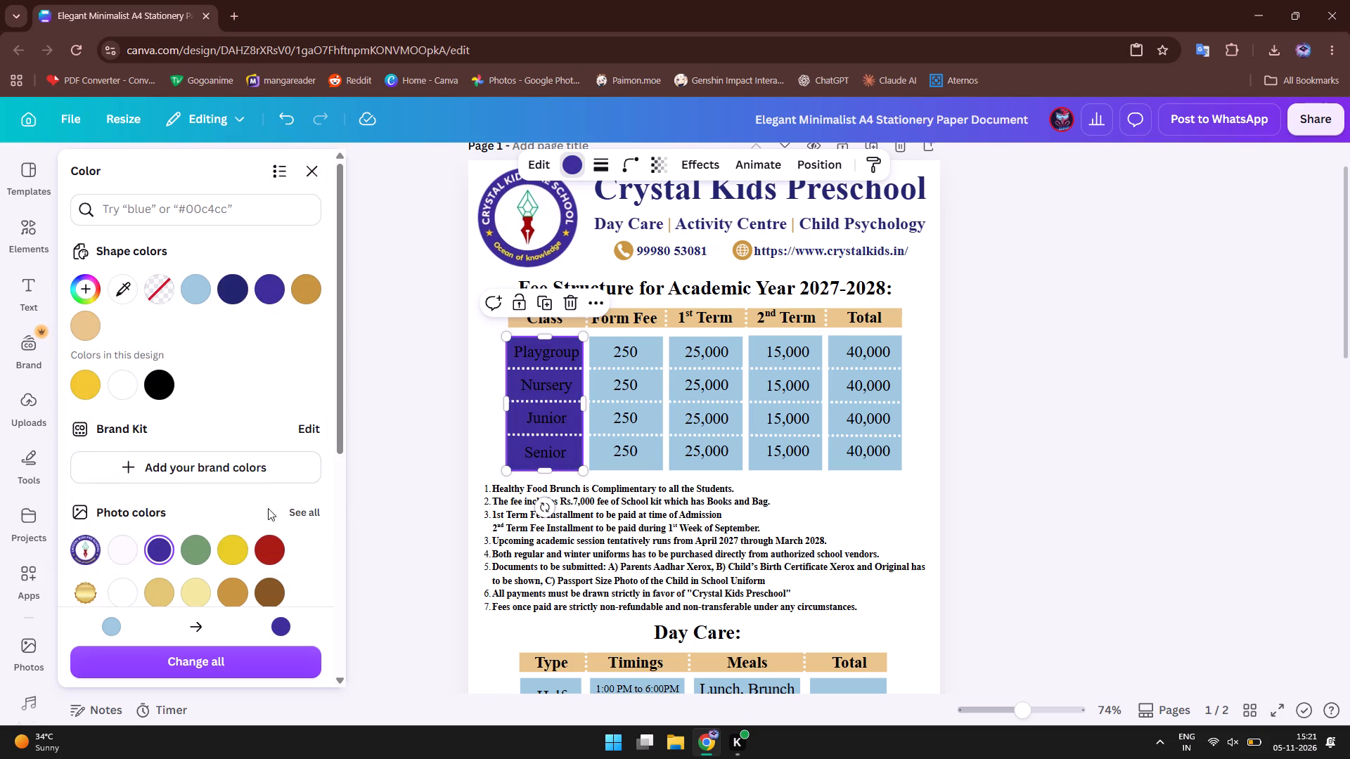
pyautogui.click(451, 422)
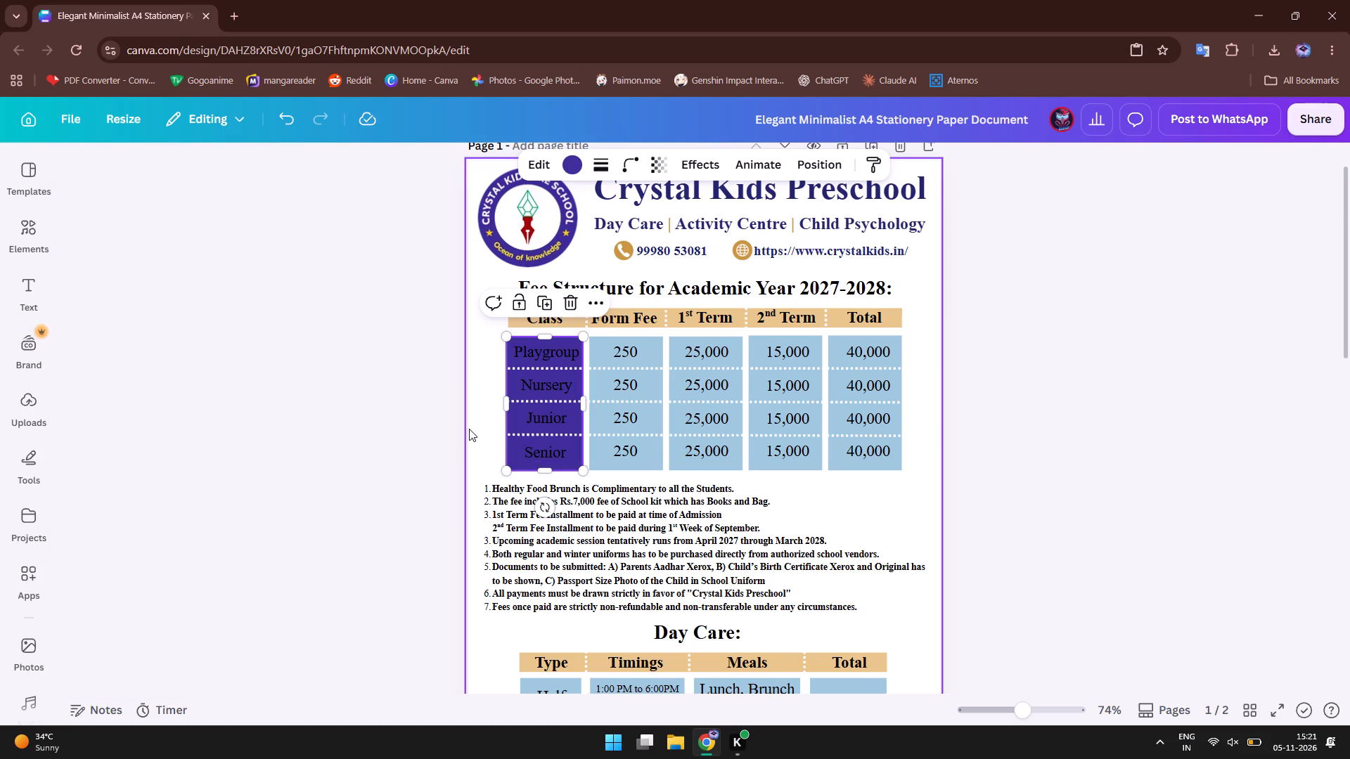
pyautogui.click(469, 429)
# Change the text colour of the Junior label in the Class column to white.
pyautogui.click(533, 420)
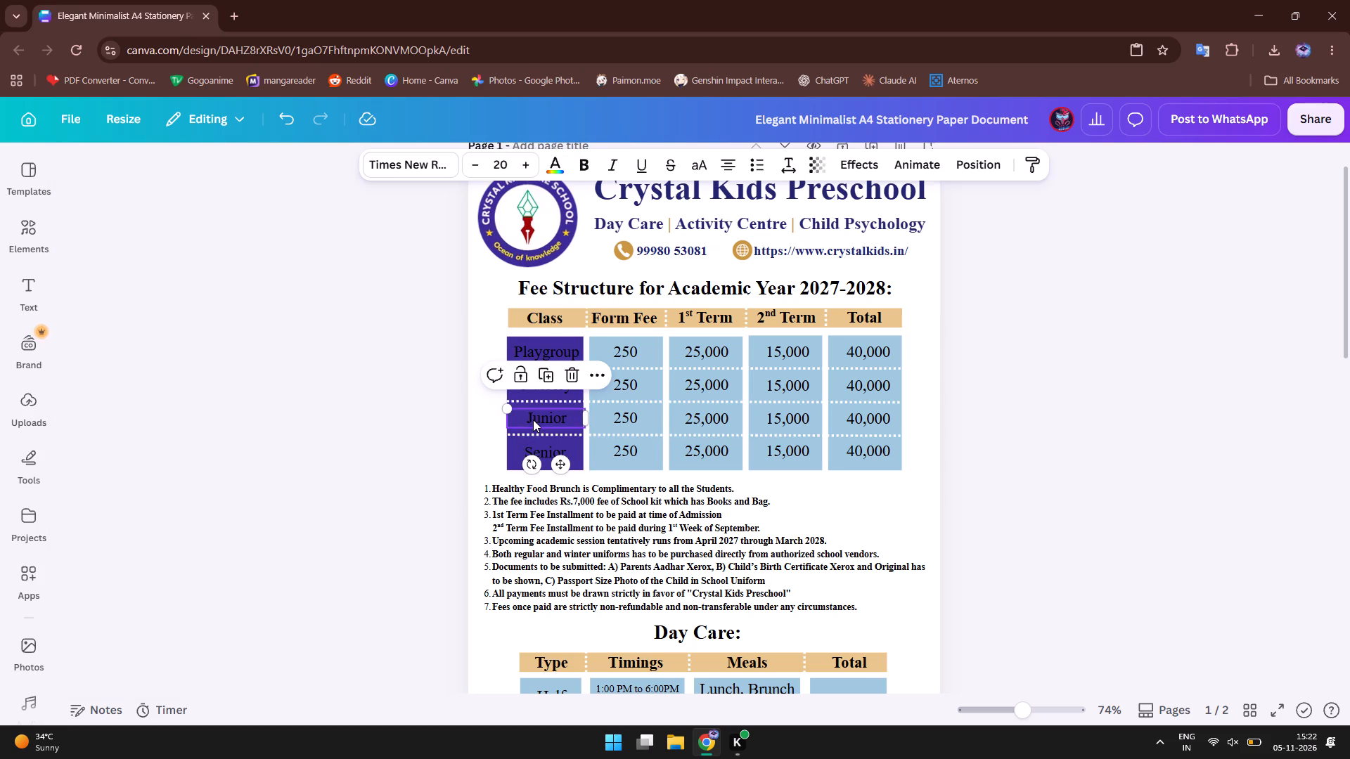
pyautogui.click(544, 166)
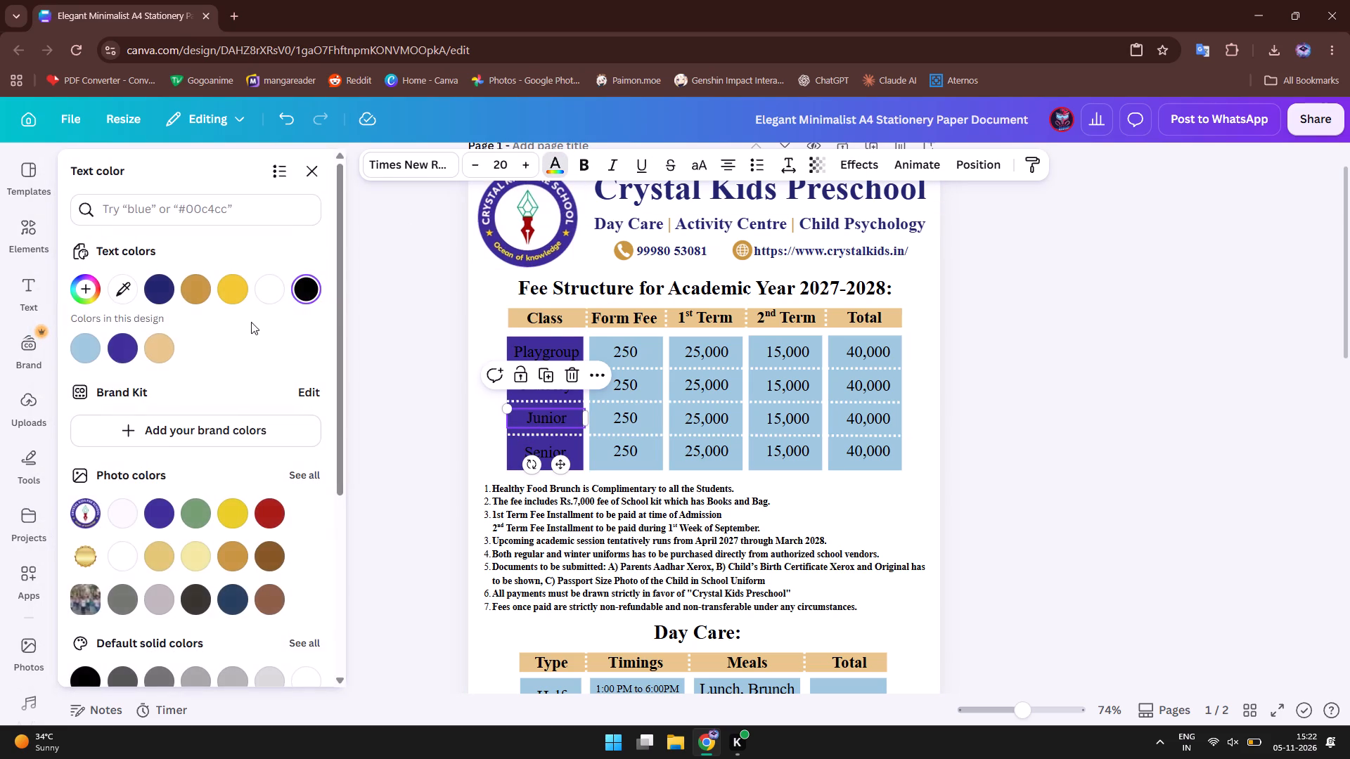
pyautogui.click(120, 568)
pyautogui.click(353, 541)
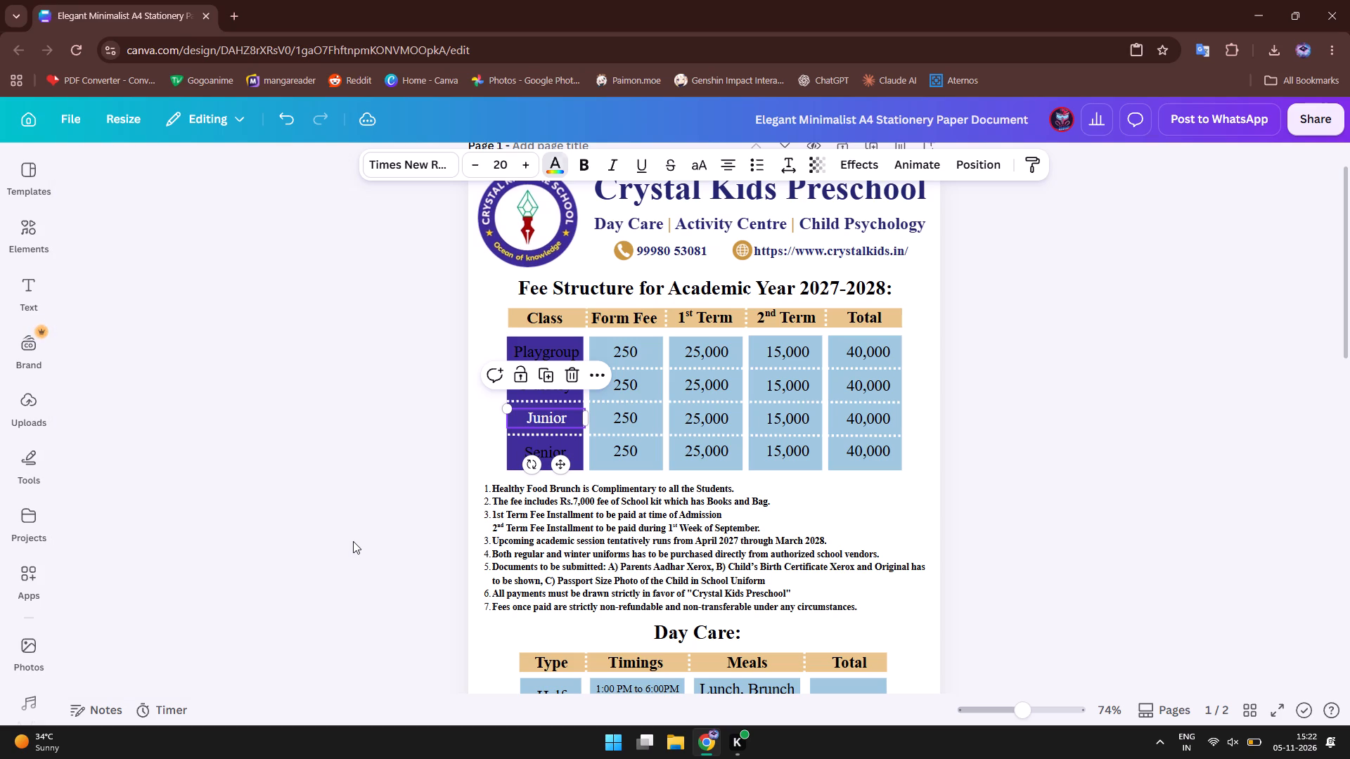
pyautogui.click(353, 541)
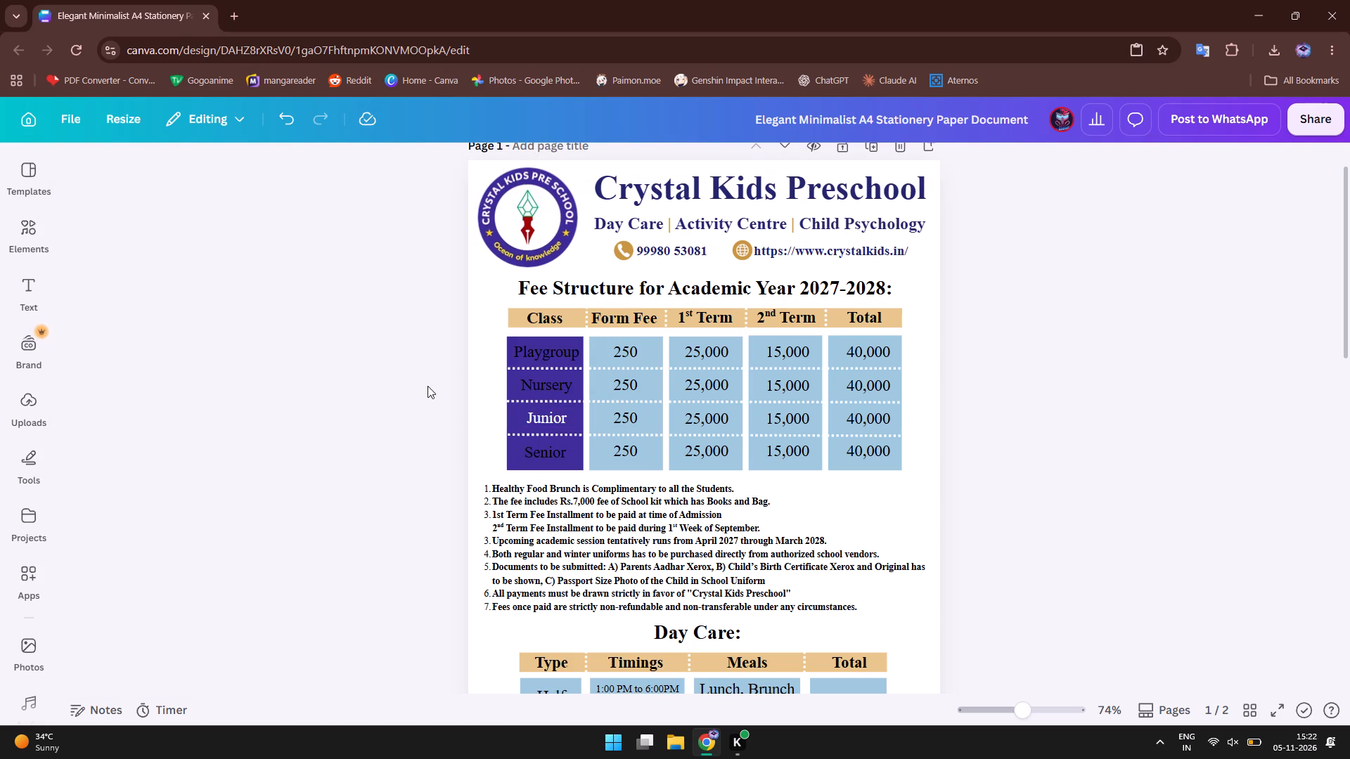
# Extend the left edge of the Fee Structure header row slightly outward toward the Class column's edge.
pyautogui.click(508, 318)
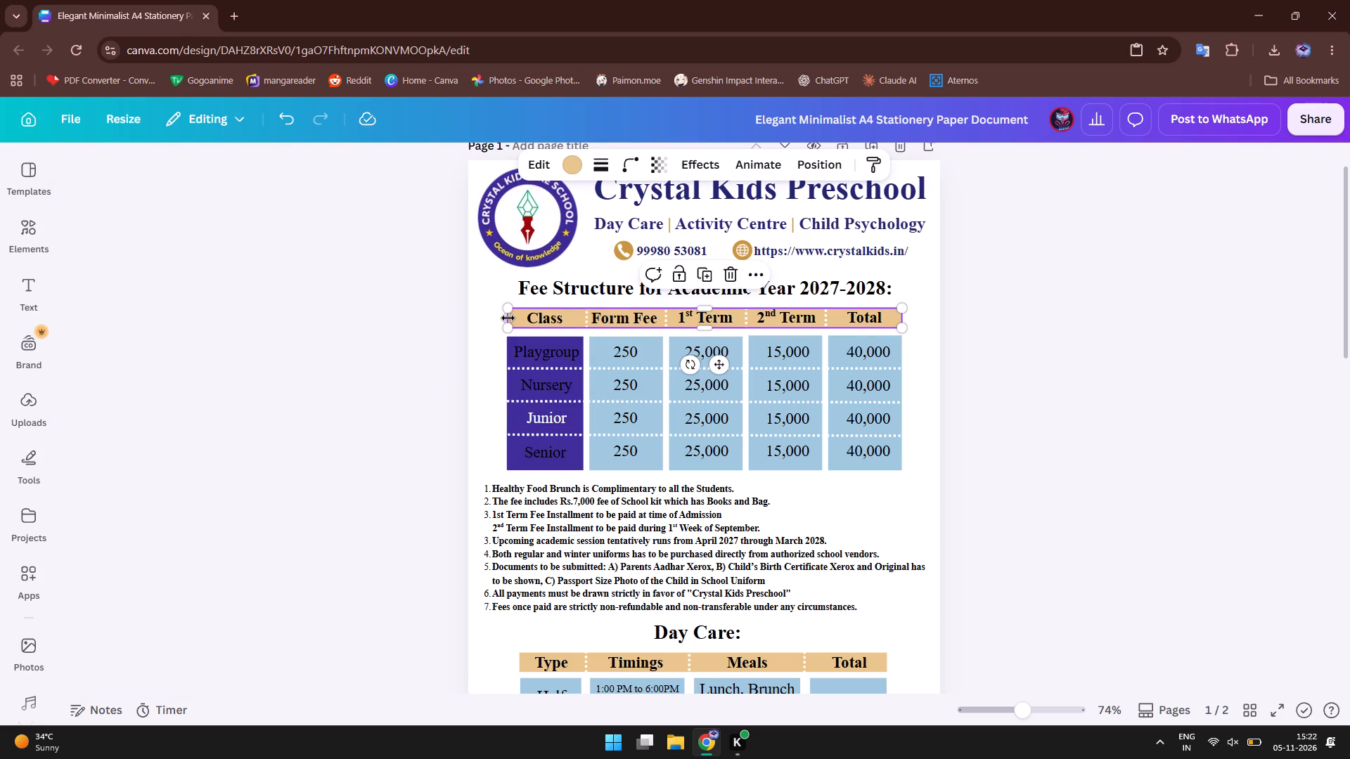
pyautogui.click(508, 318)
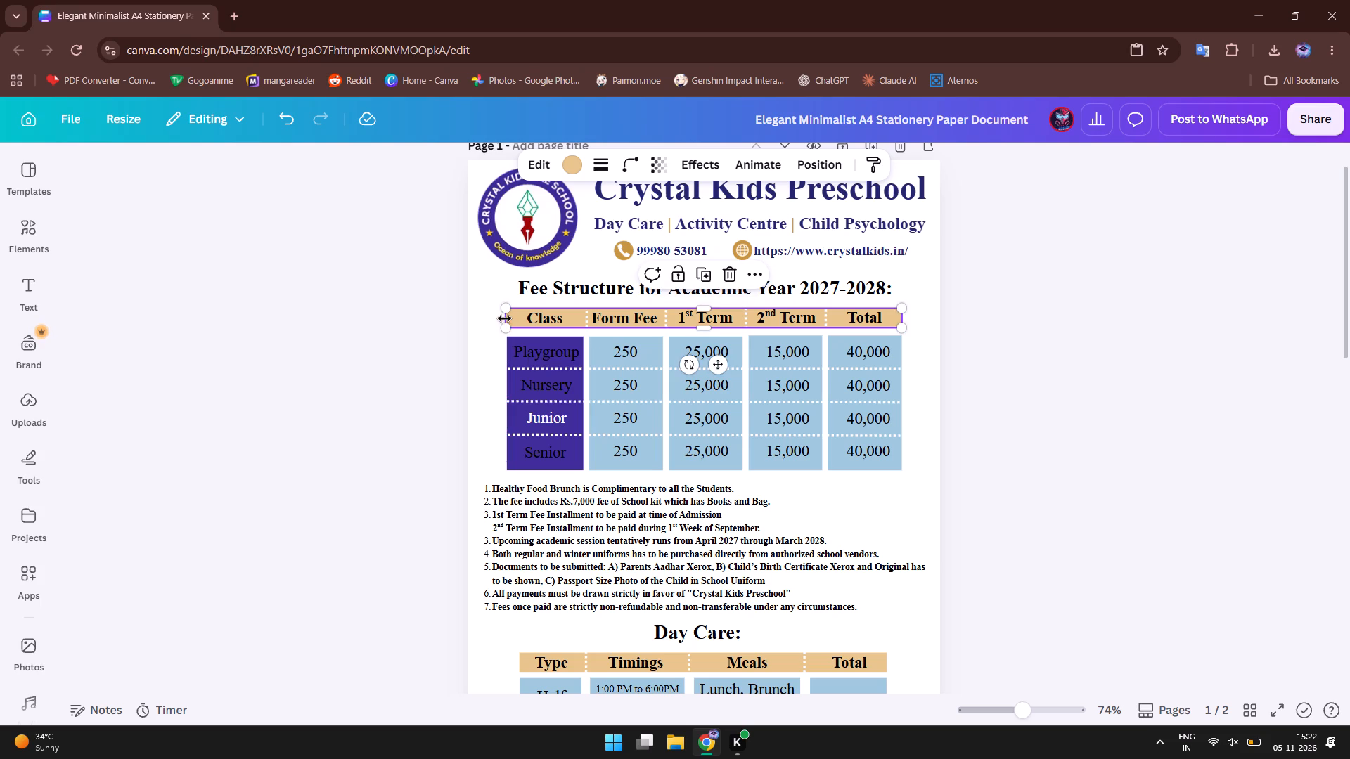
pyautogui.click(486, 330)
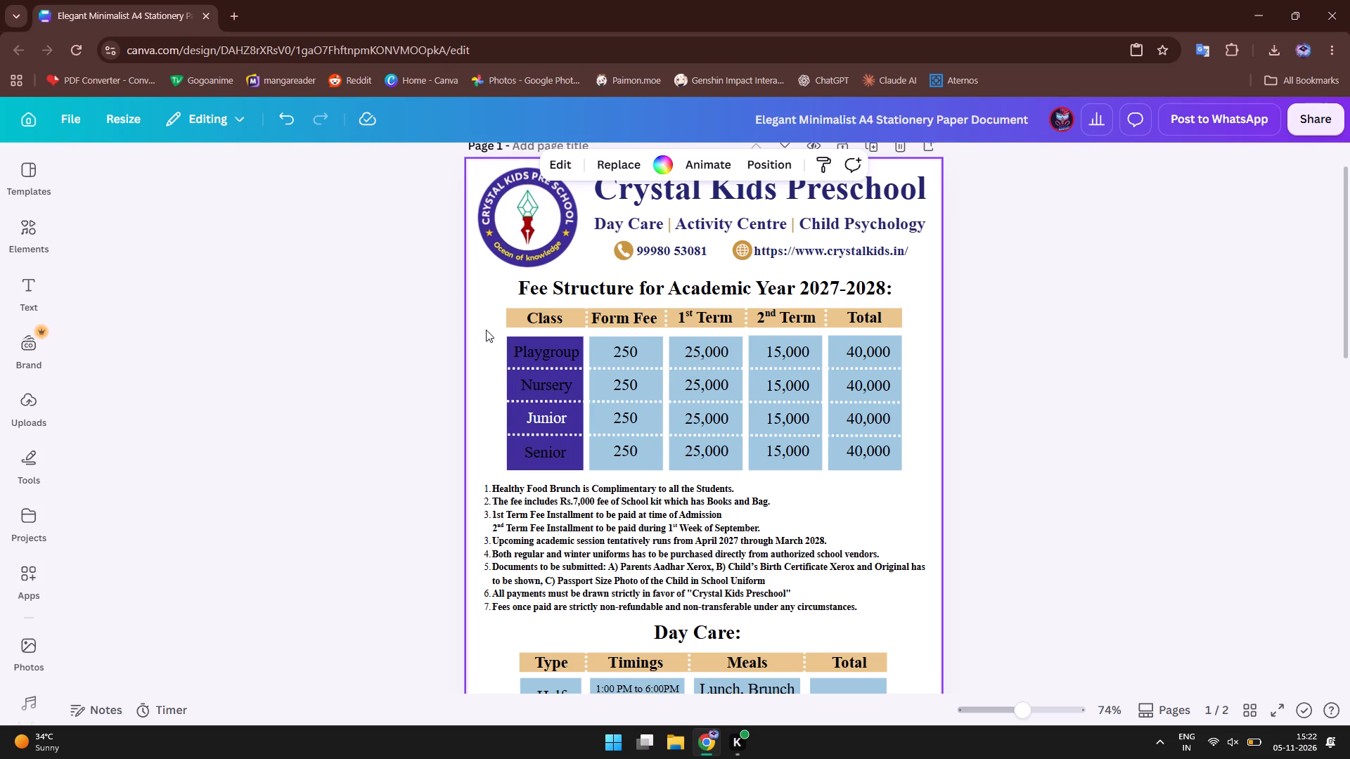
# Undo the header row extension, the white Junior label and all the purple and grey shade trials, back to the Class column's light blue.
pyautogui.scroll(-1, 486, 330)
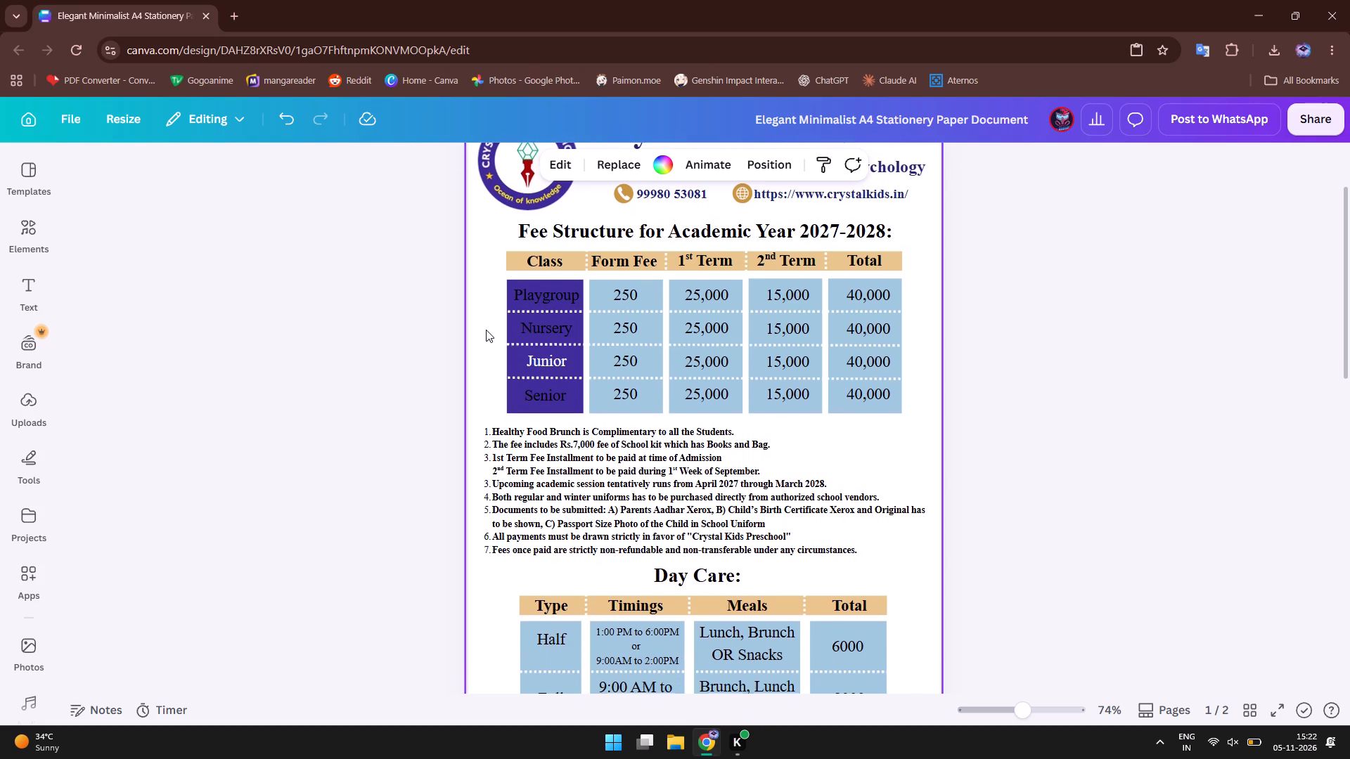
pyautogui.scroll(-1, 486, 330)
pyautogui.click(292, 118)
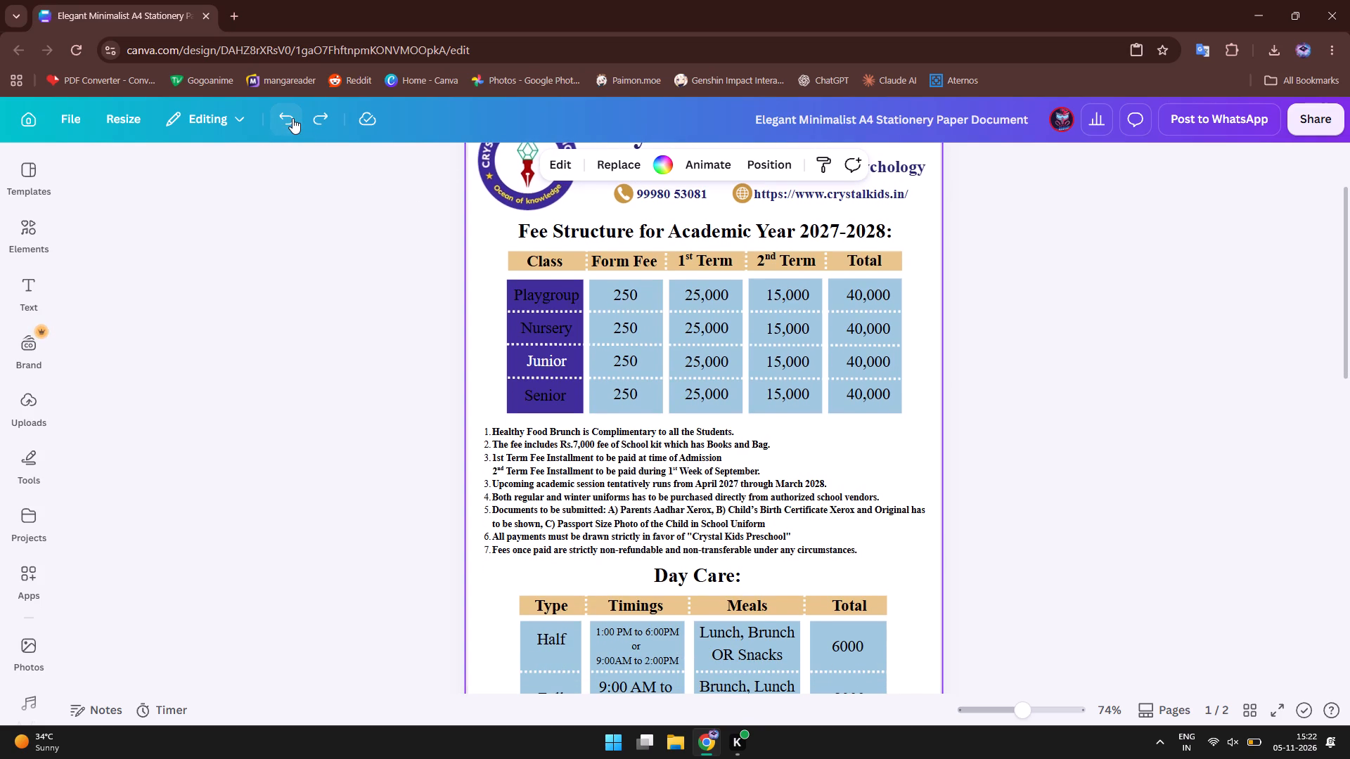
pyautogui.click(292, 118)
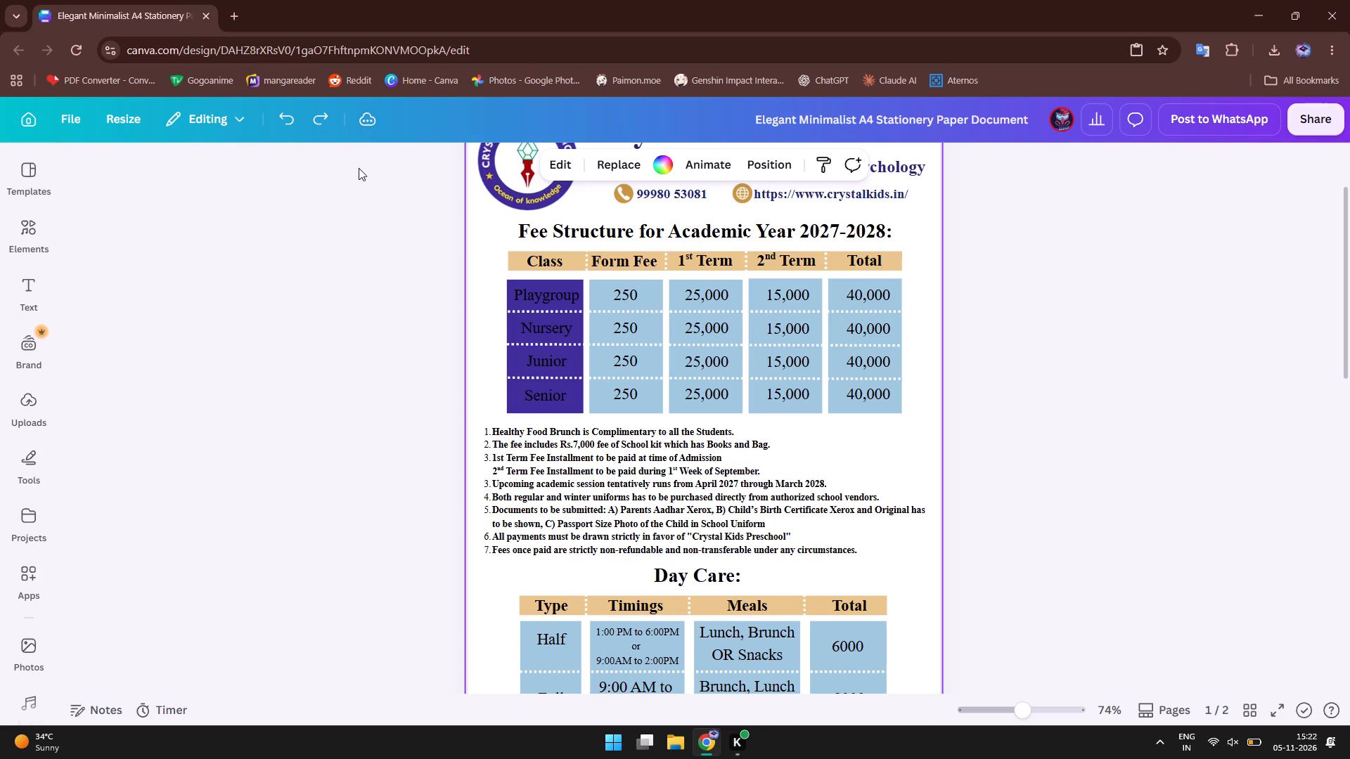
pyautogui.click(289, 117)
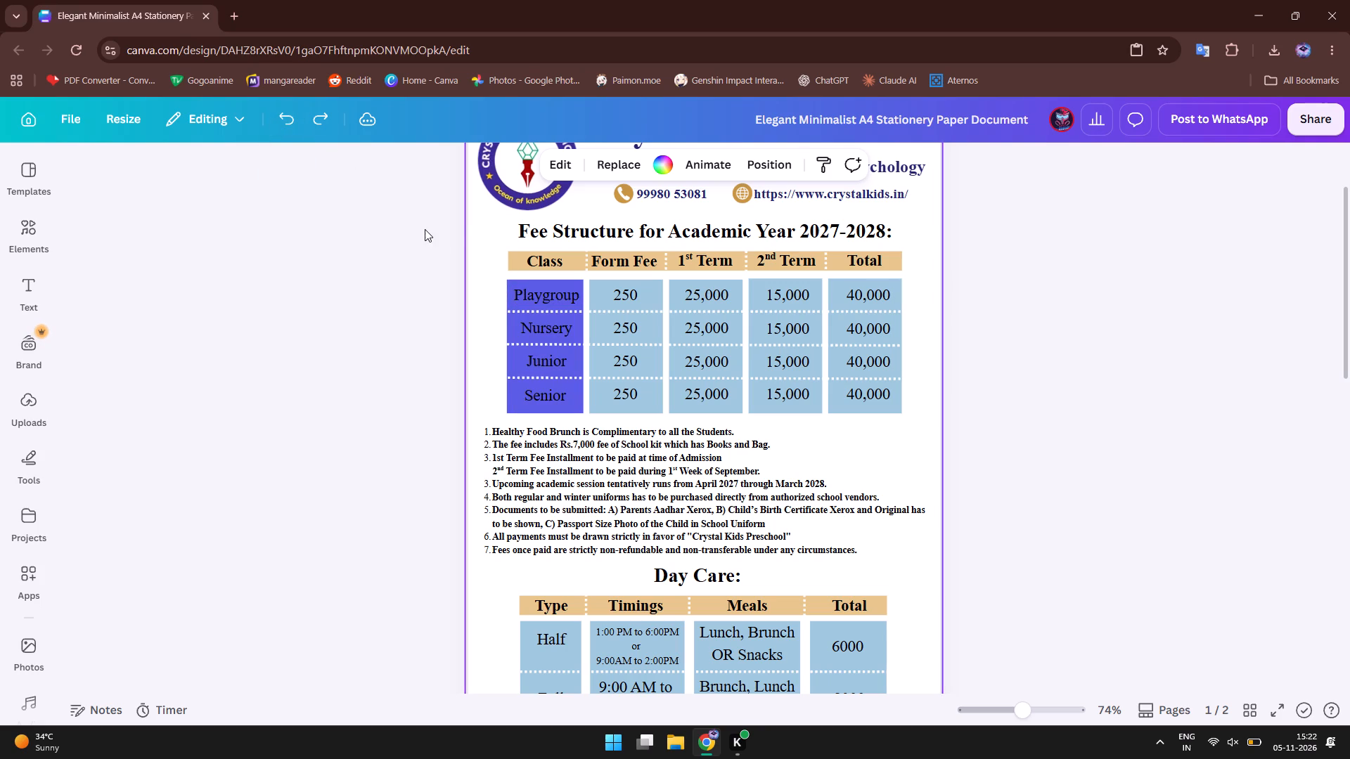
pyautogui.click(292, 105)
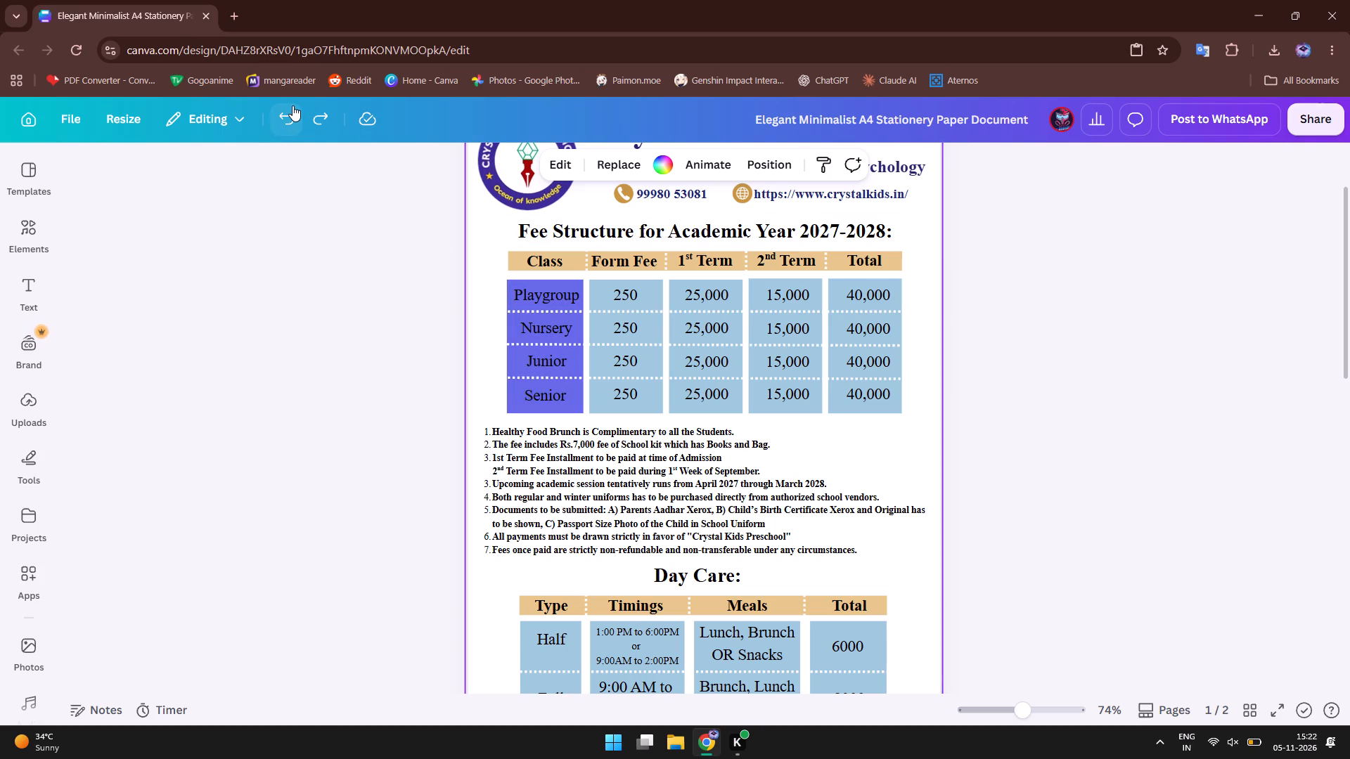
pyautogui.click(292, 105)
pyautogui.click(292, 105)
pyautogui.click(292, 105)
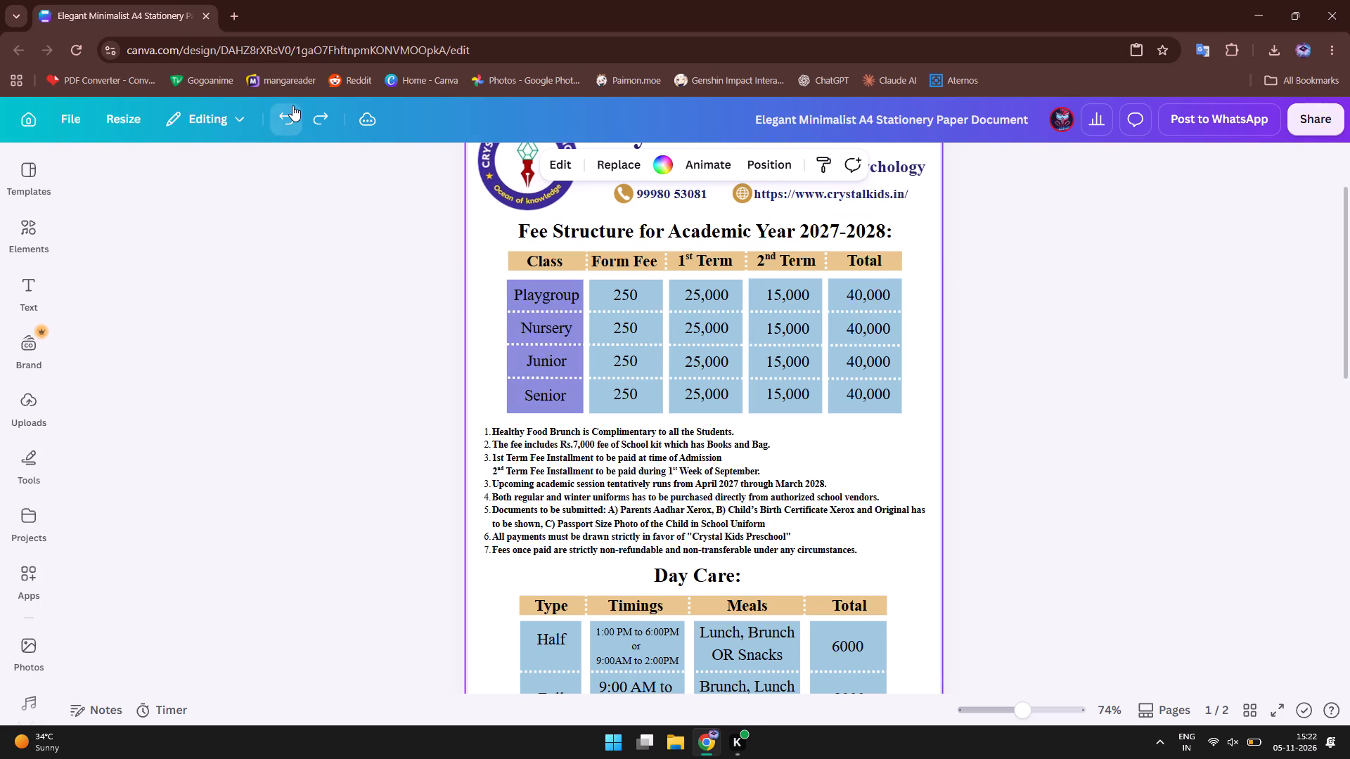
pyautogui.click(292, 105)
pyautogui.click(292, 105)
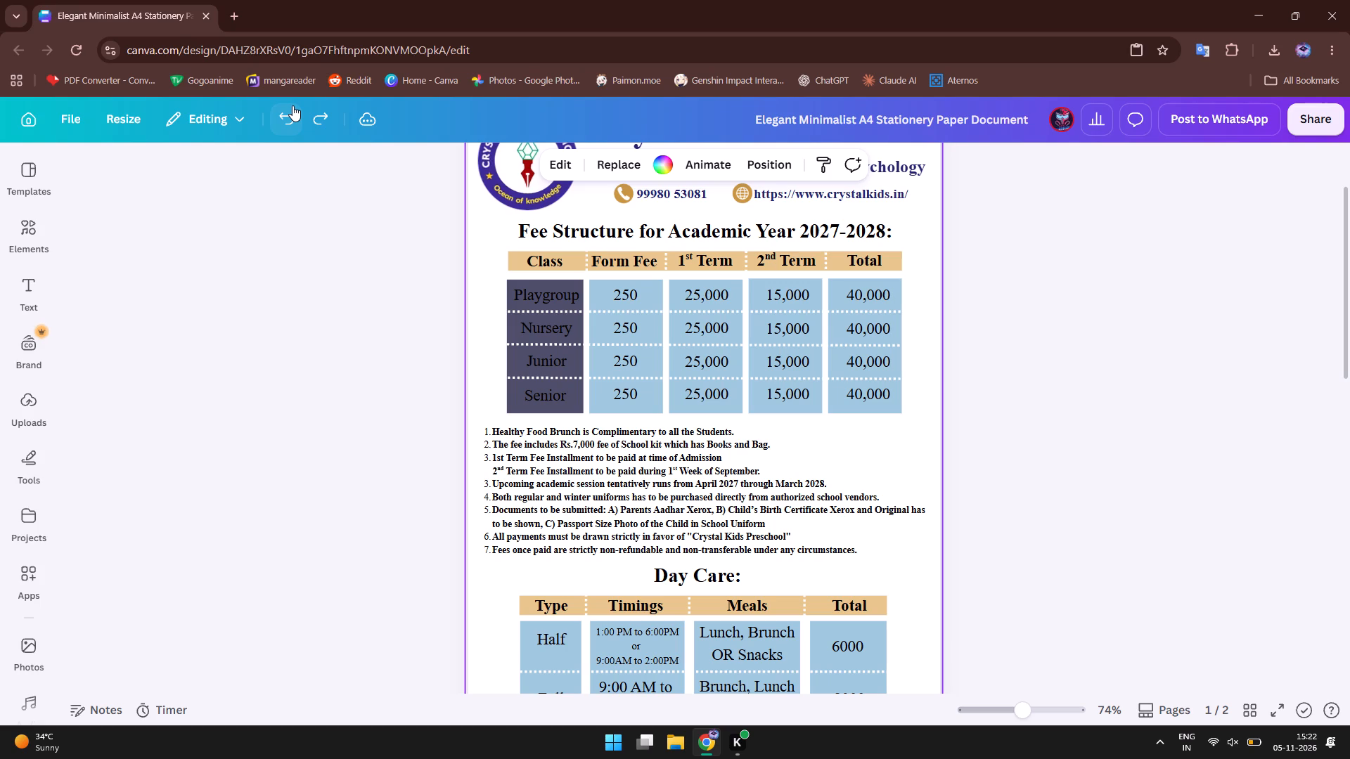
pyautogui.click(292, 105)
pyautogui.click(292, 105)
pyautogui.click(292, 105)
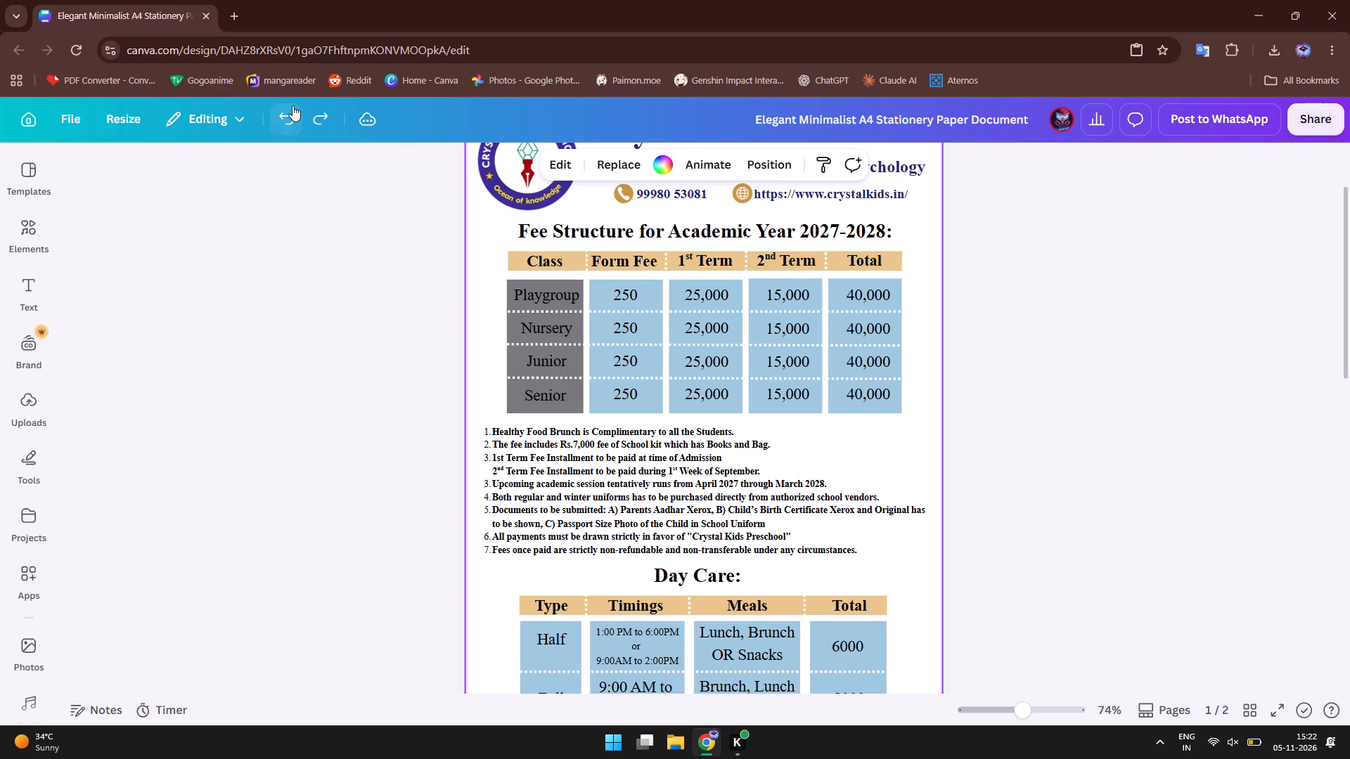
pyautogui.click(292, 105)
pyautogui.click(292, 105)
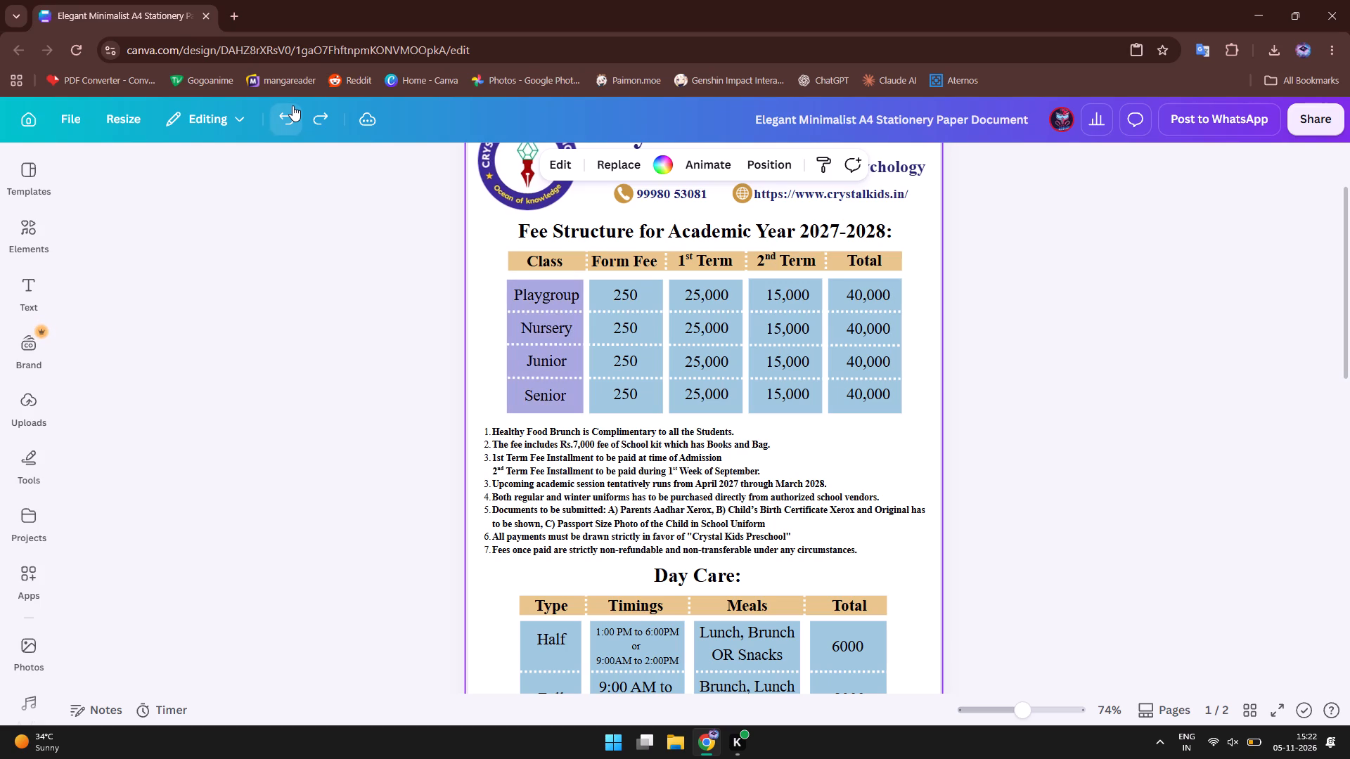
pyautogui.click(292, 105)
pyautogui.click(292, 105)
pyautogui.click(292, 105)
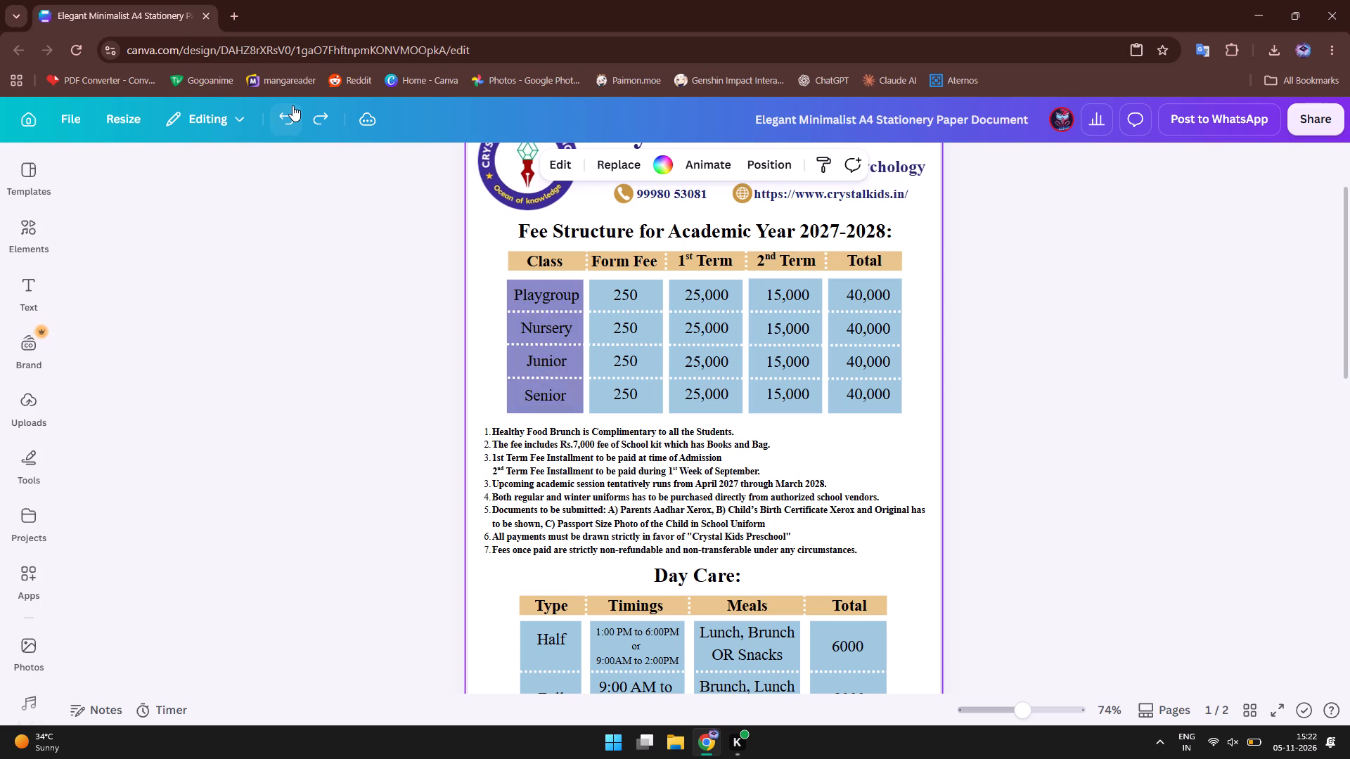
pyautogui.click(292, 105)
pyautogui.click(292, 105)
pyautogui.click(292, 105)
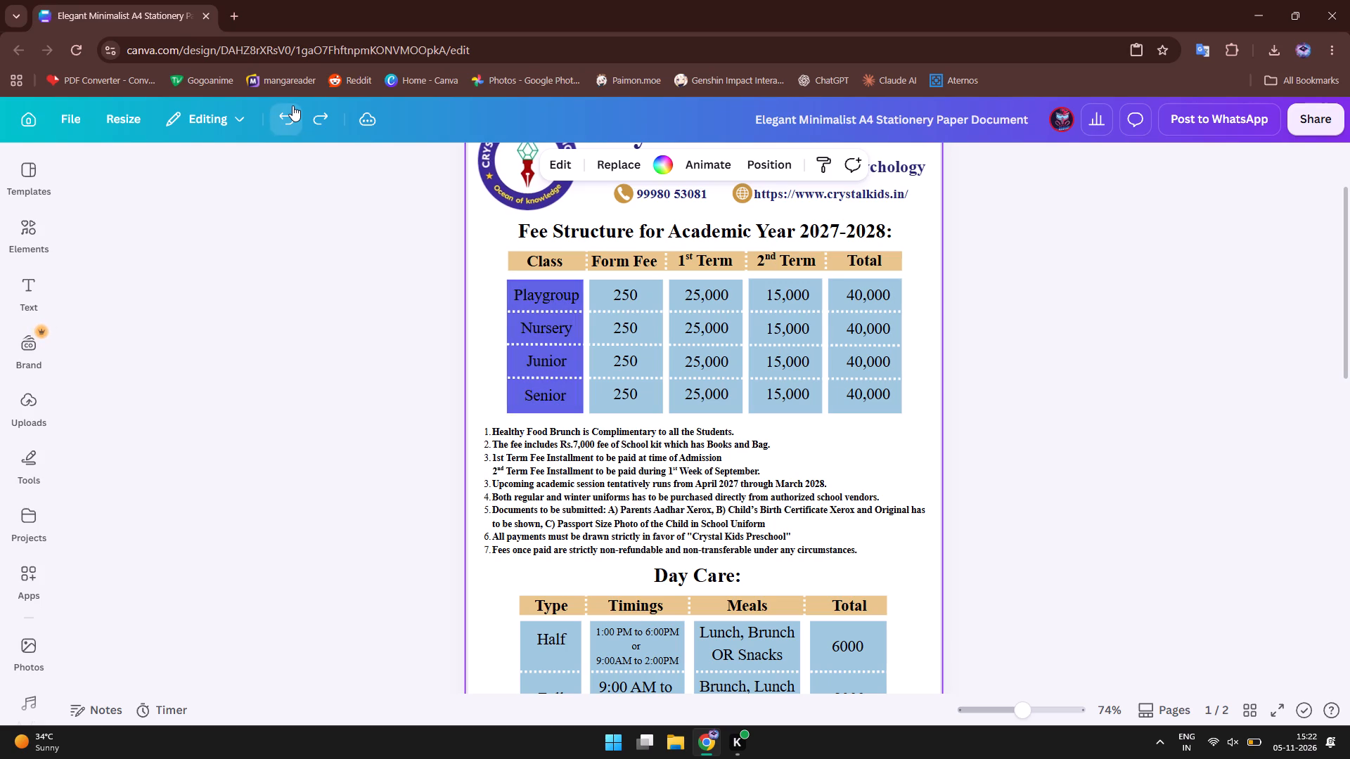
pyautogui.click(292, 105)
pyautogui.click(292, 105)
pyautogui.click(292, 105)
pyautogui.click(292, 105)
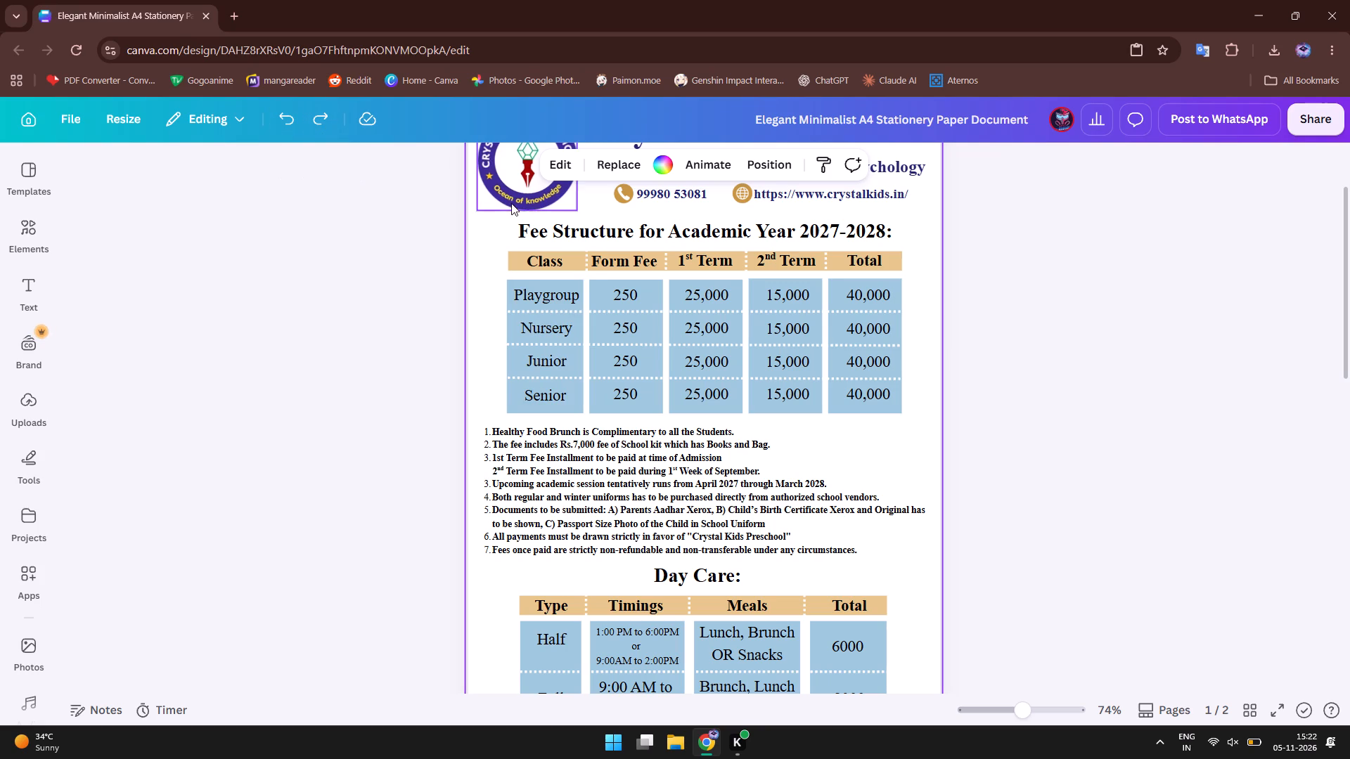
# Extend the left edge of the Fee Structure header row slightly outward to line up with the Class column's edge.
pyautogui.click(510, 260)
pyautogui.click(510, 261)
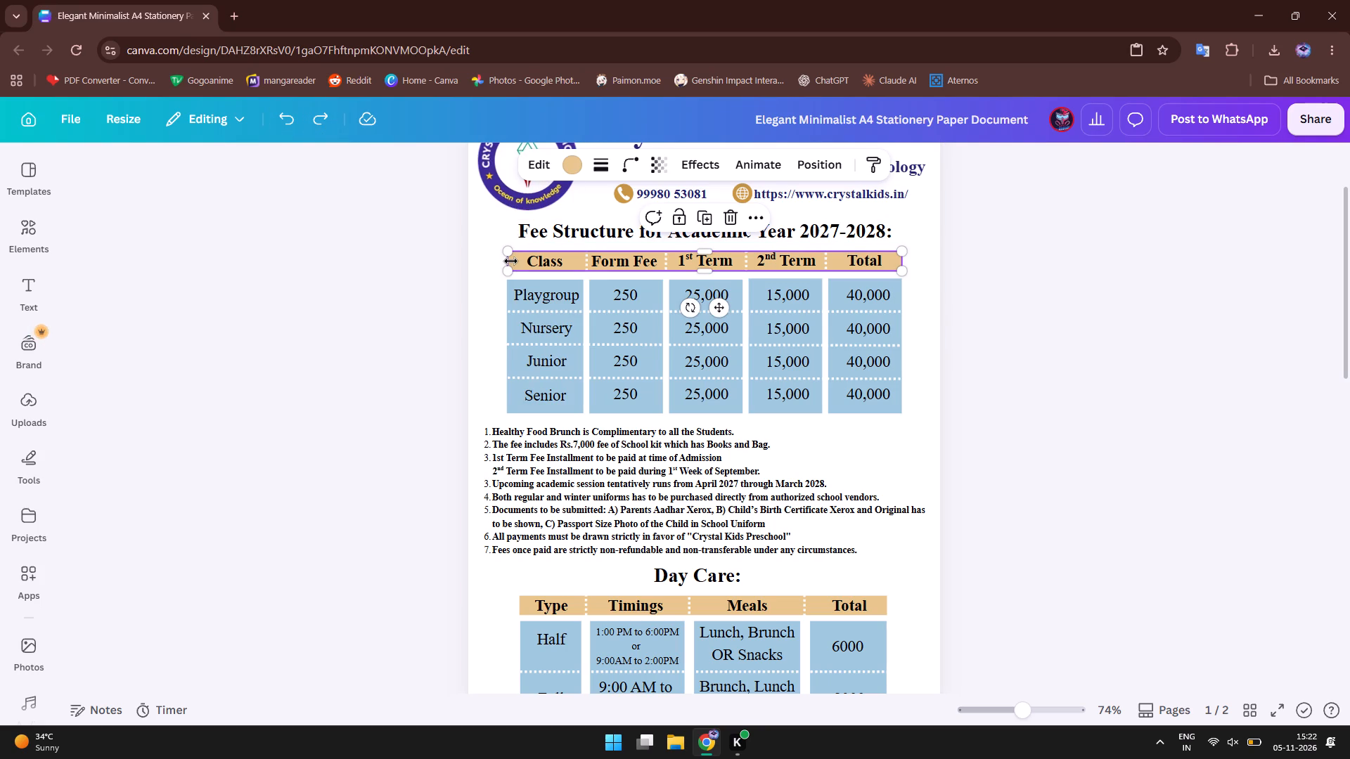
pyautogui.click(480, 296)
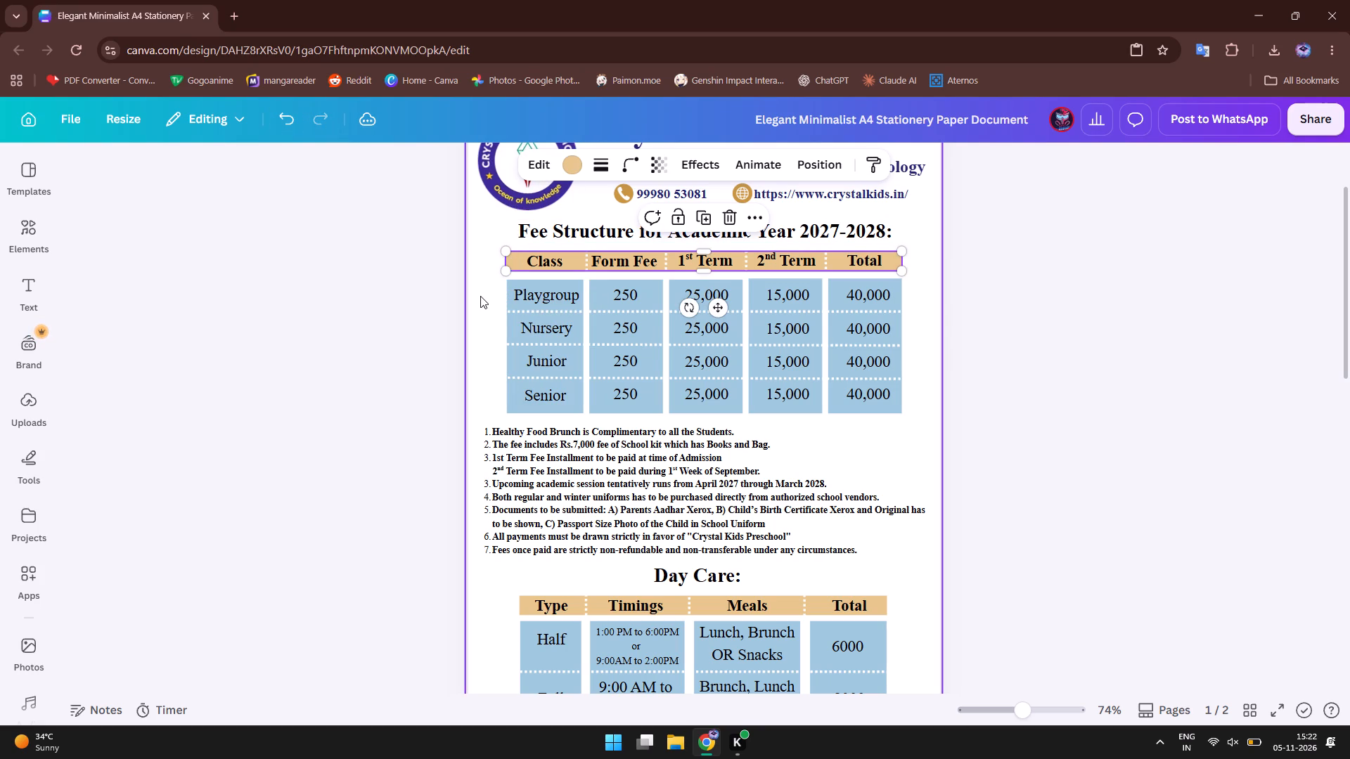
# Review both flyer pages, examining the colours of the page 1 tables against page 2's header and Crystal Kids comparison table.
pyautogui.scroll(-2, 480, 296)
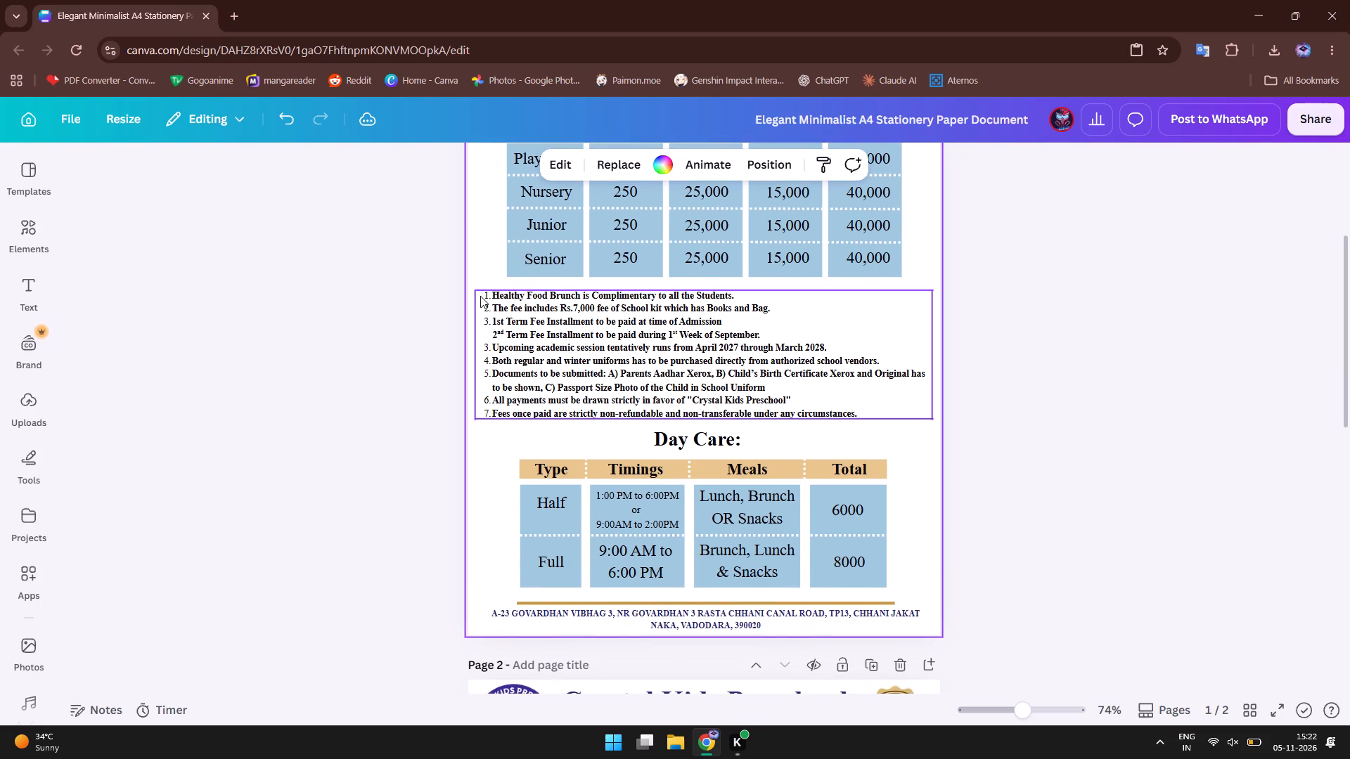
pyautogui.scroll(-7, 480, 296)
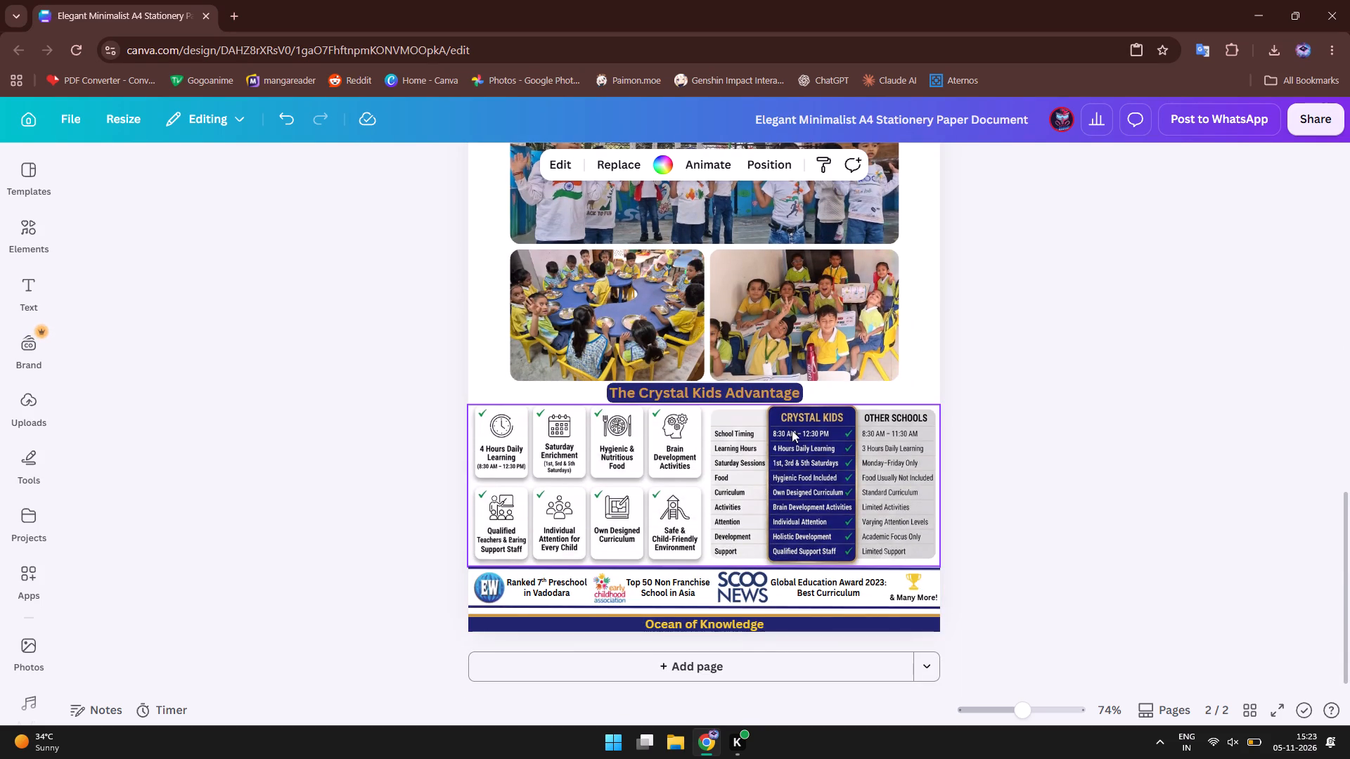
pyautogui.scroll(4, 958, 418)
pyautogui.scroll(-1, 958, 418)
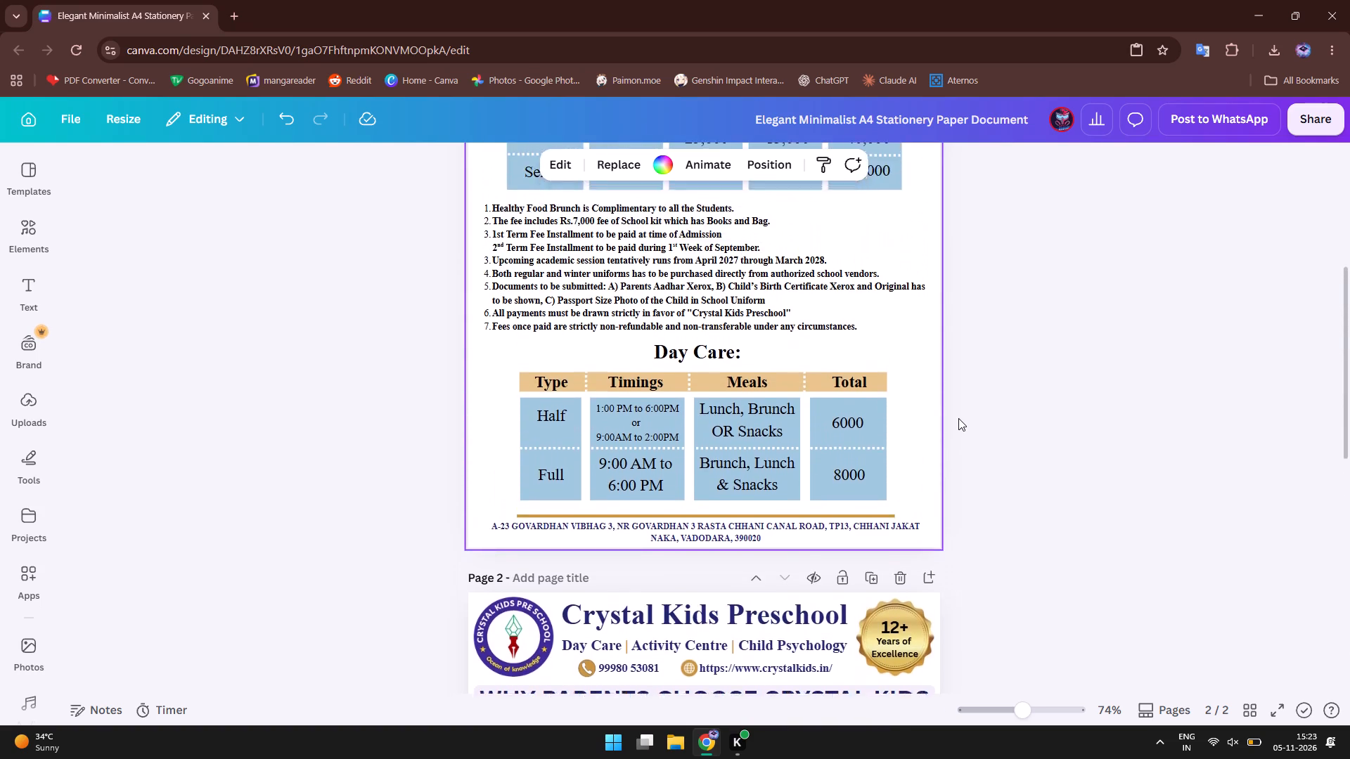
pyautogui.scroll(-2, 958, 418)
pyautogui.scroll(6, 958, 418)
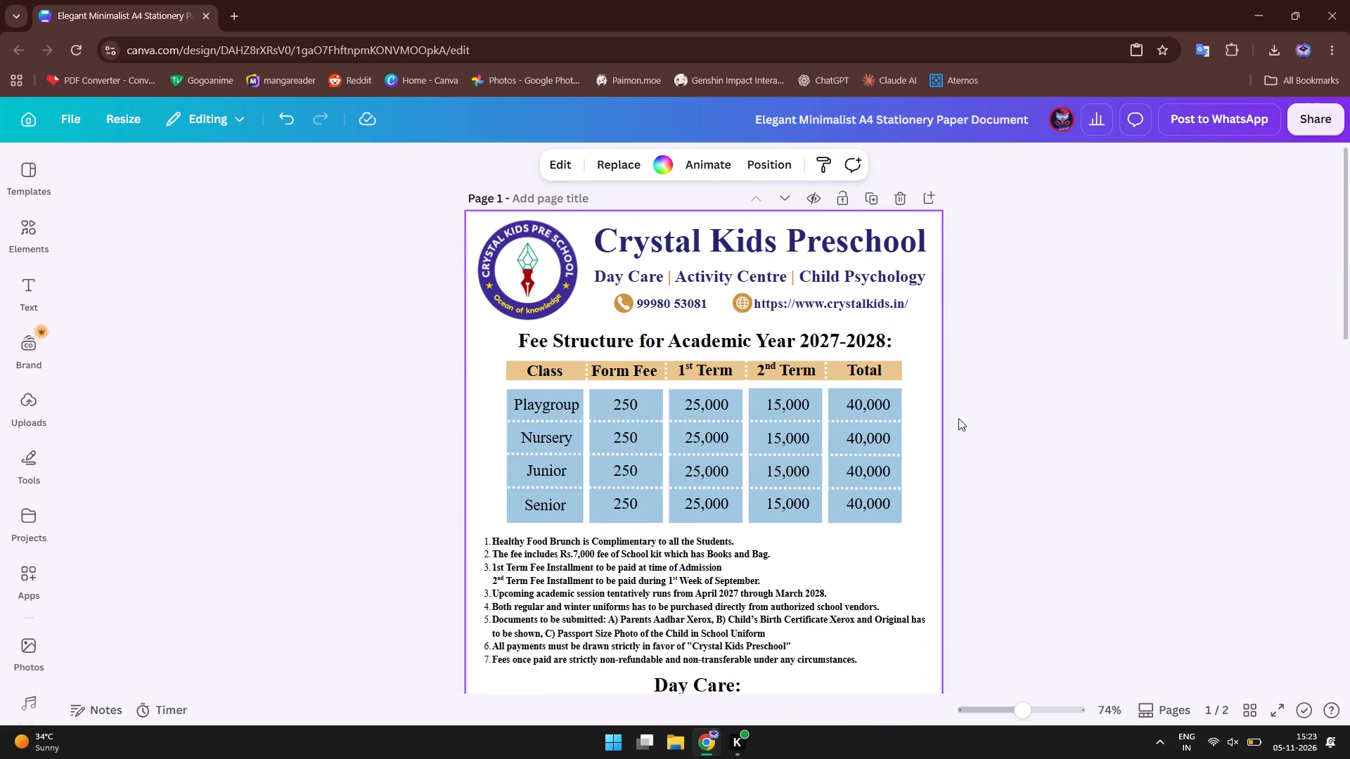
pyautogui.scroll(-1, 958, 418)
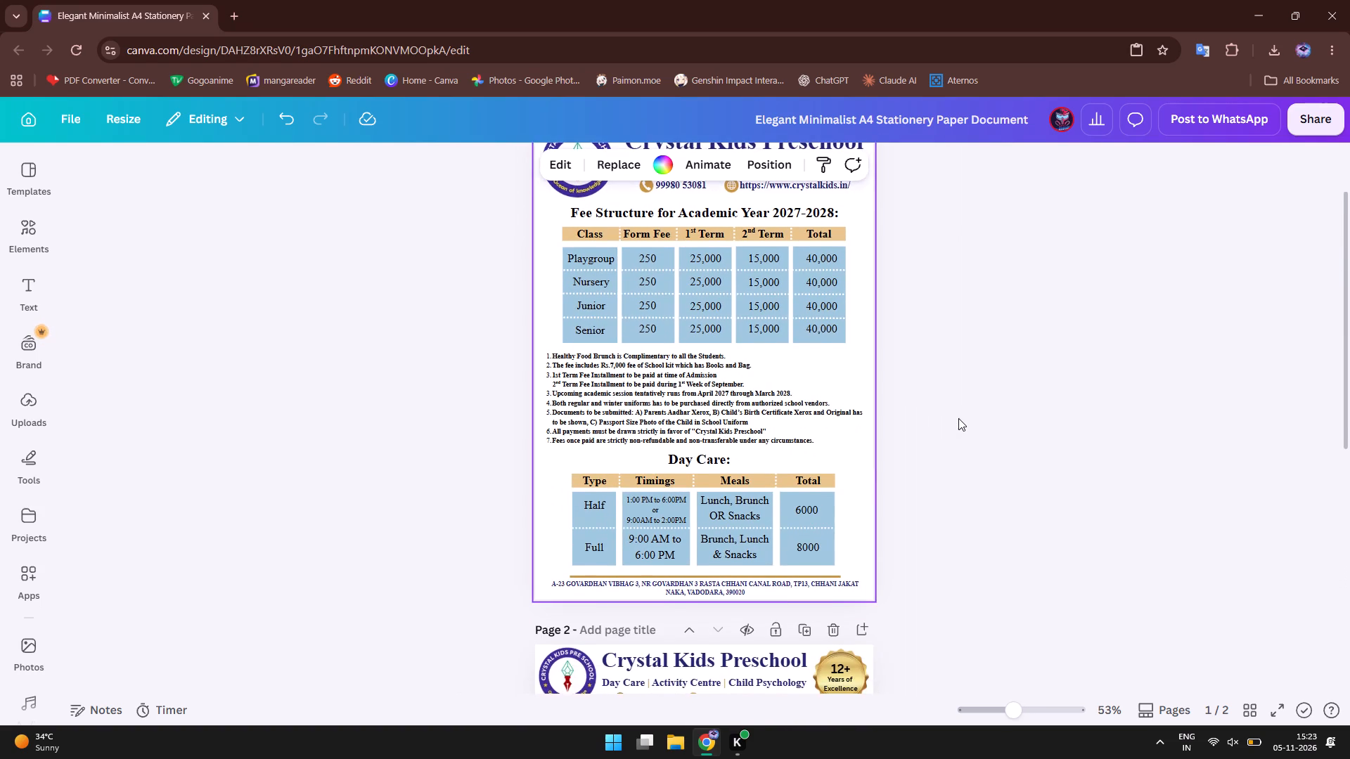
pyautogui.scroll(2, 958, 418)
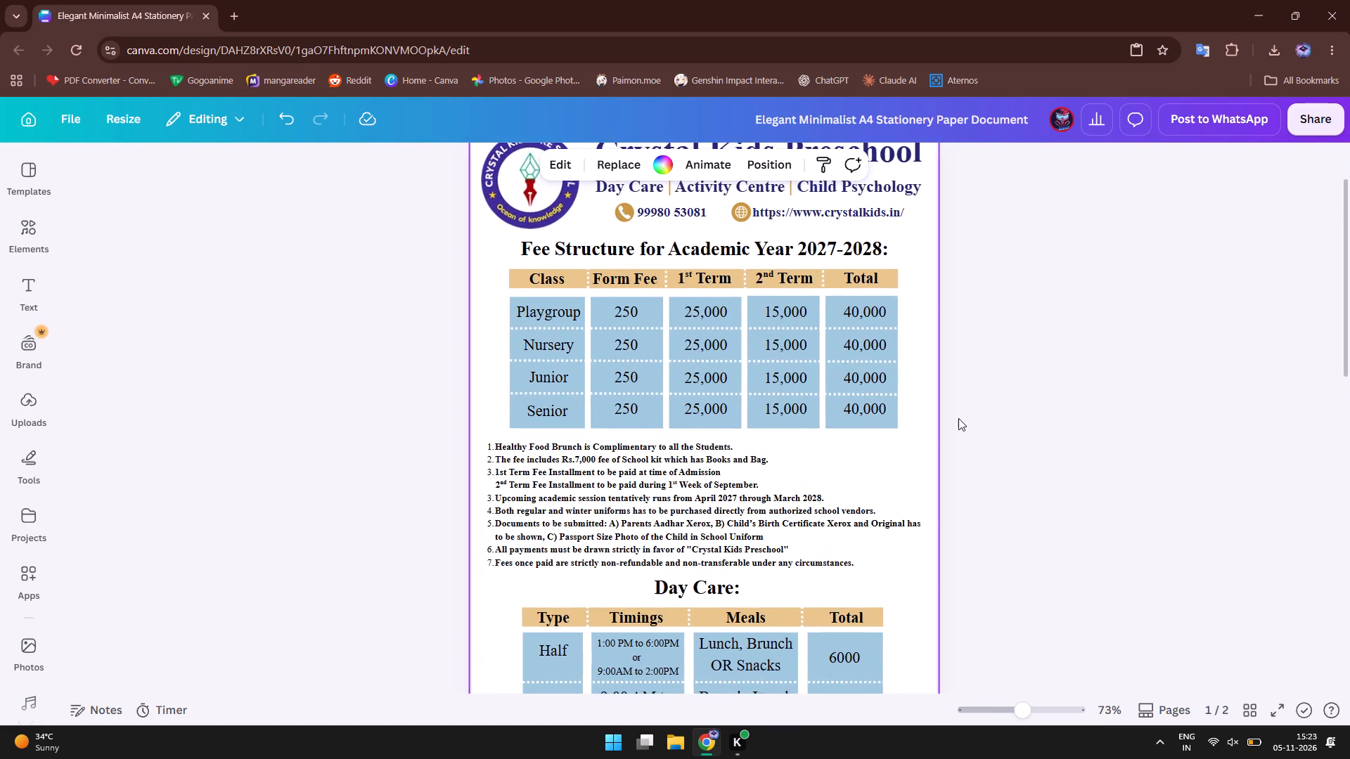
# Recolour the Class column background in the Fee Structure table with the design's navy blue #232570.
pyautogui.click(579, 425)
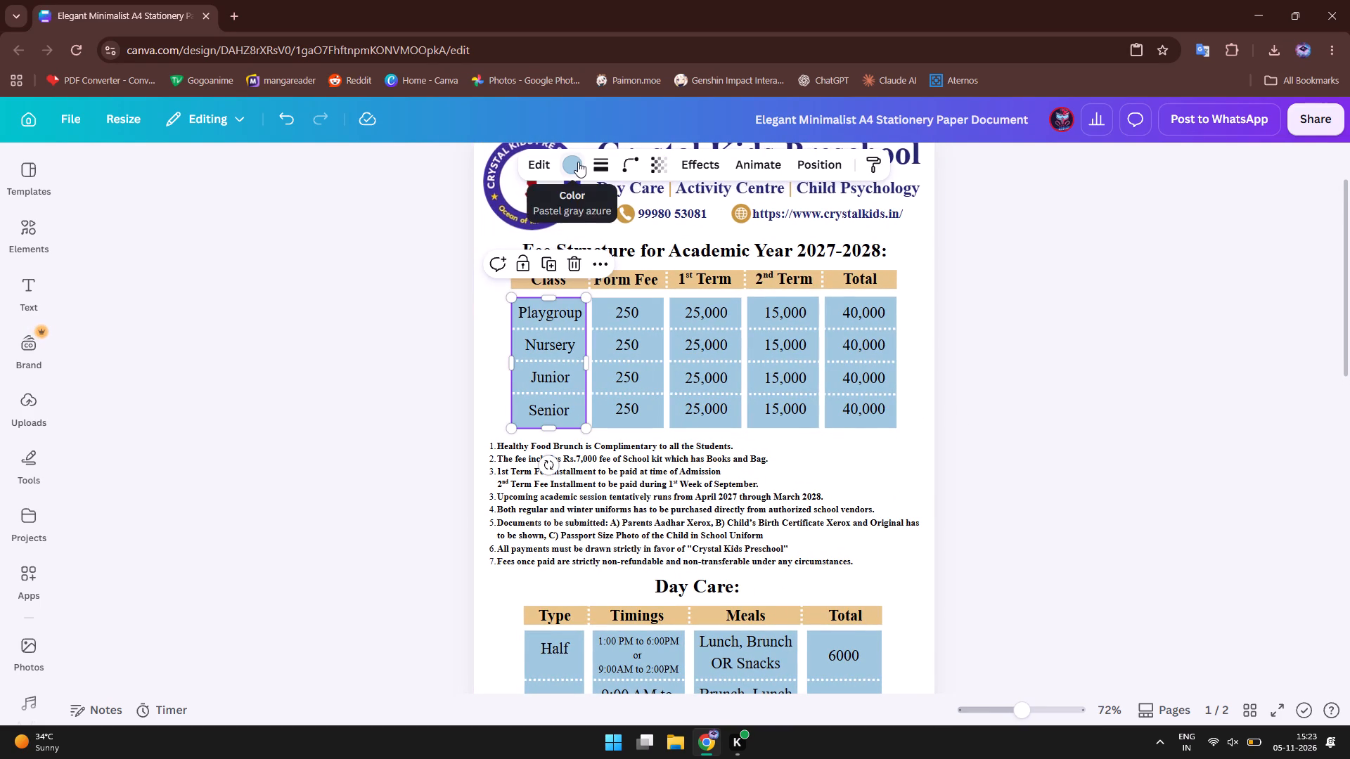
pyautogui.click(578, 162)
pyautogui.click(240, 290)
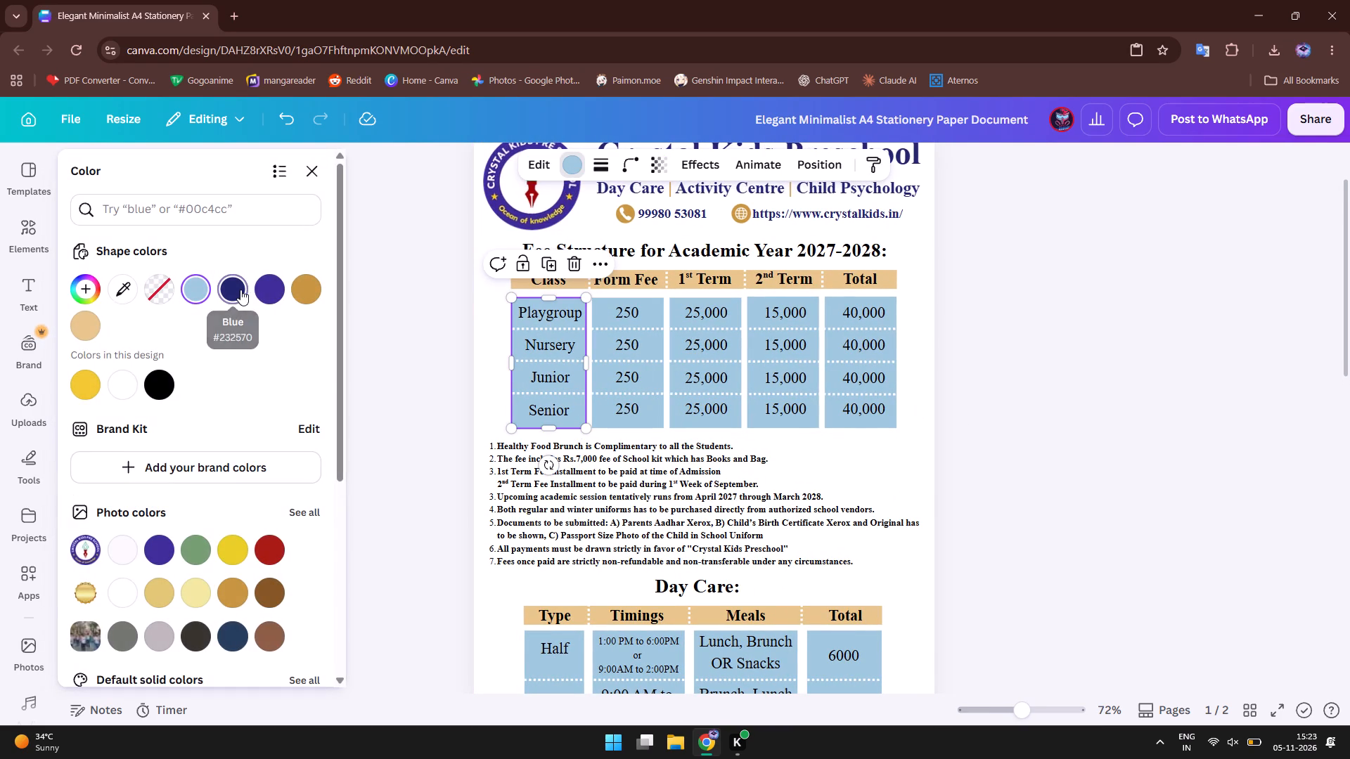
pyautogui.click(406, 398)
pyautogui.click(406, 398)
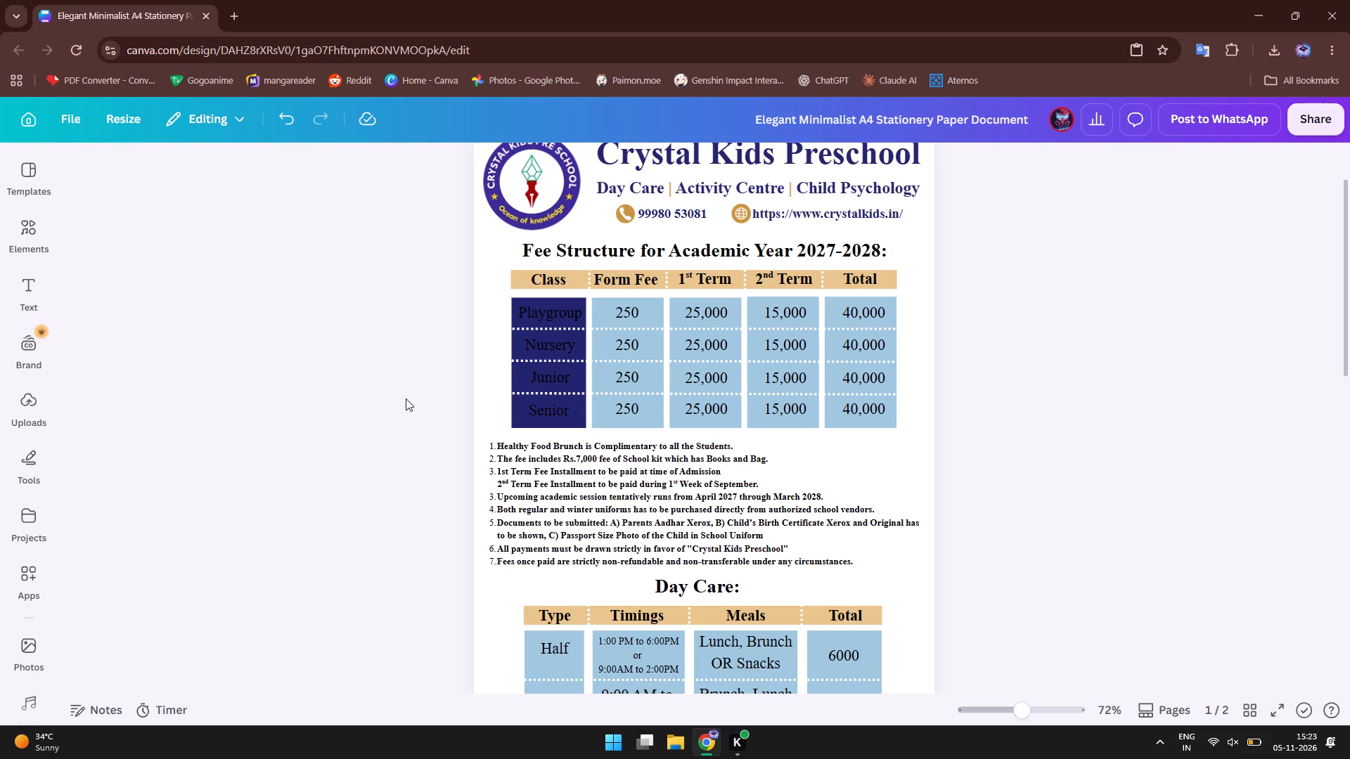
# Change the text colour of the Playgroup, Nursery, Junior and Senior labels in the Class column to white.
pyautogui.click(542, 309)
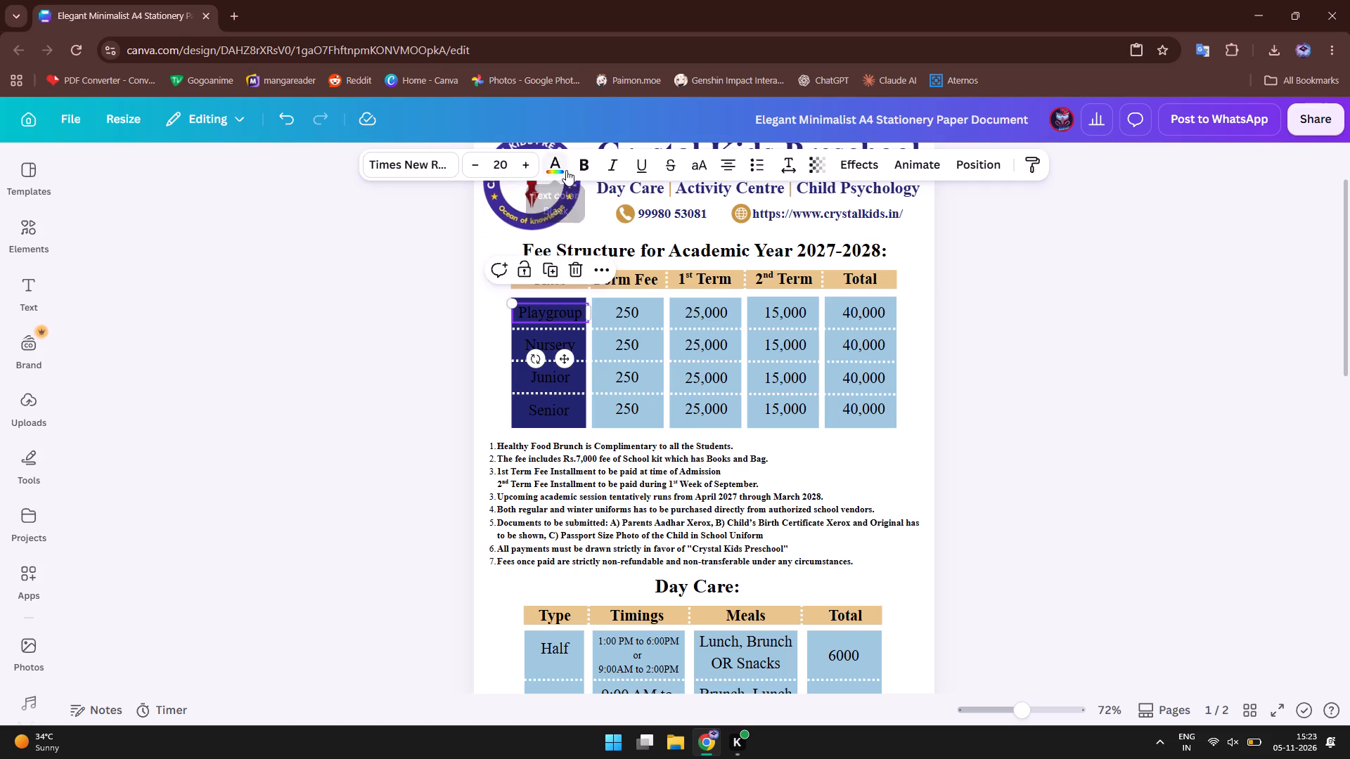
pyautogui.click(566, 170)
pyautogui.click(274, 294)
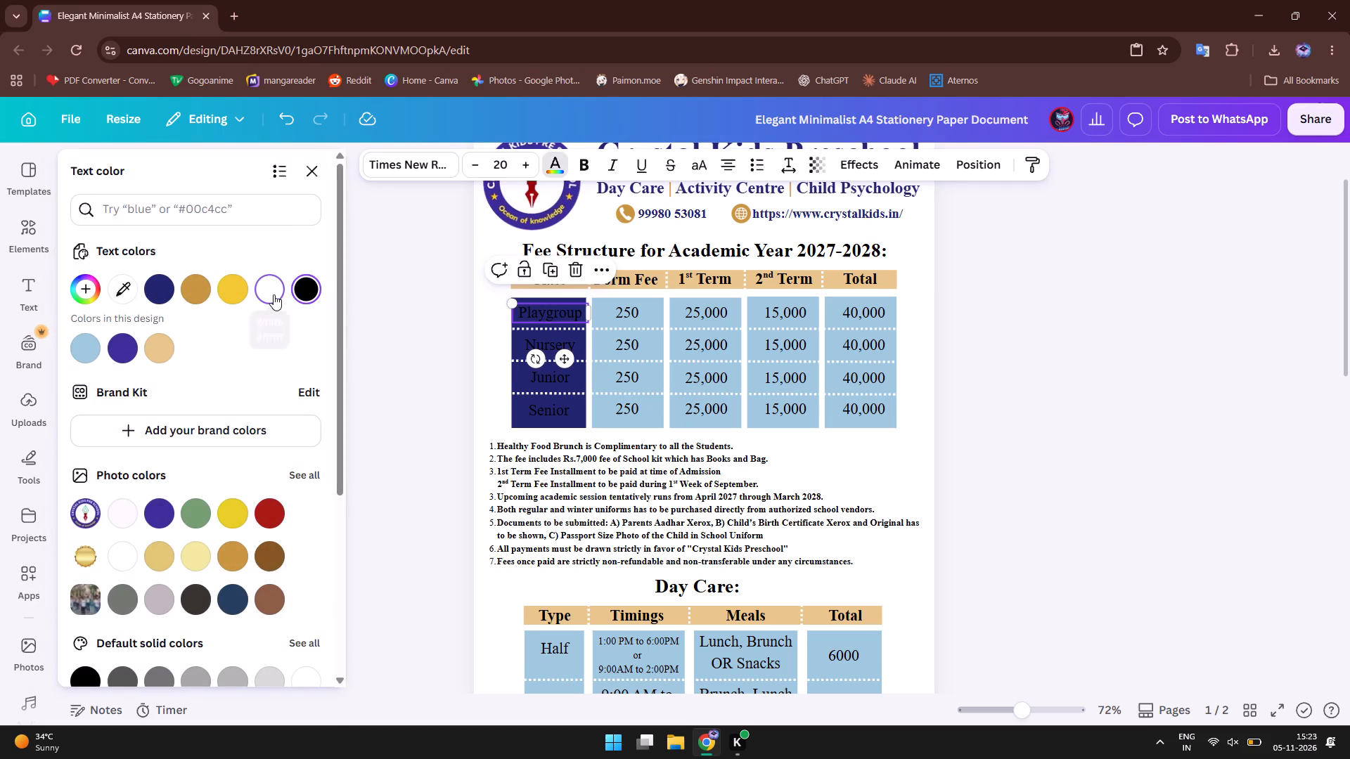
pyautogui.click(537, 342)
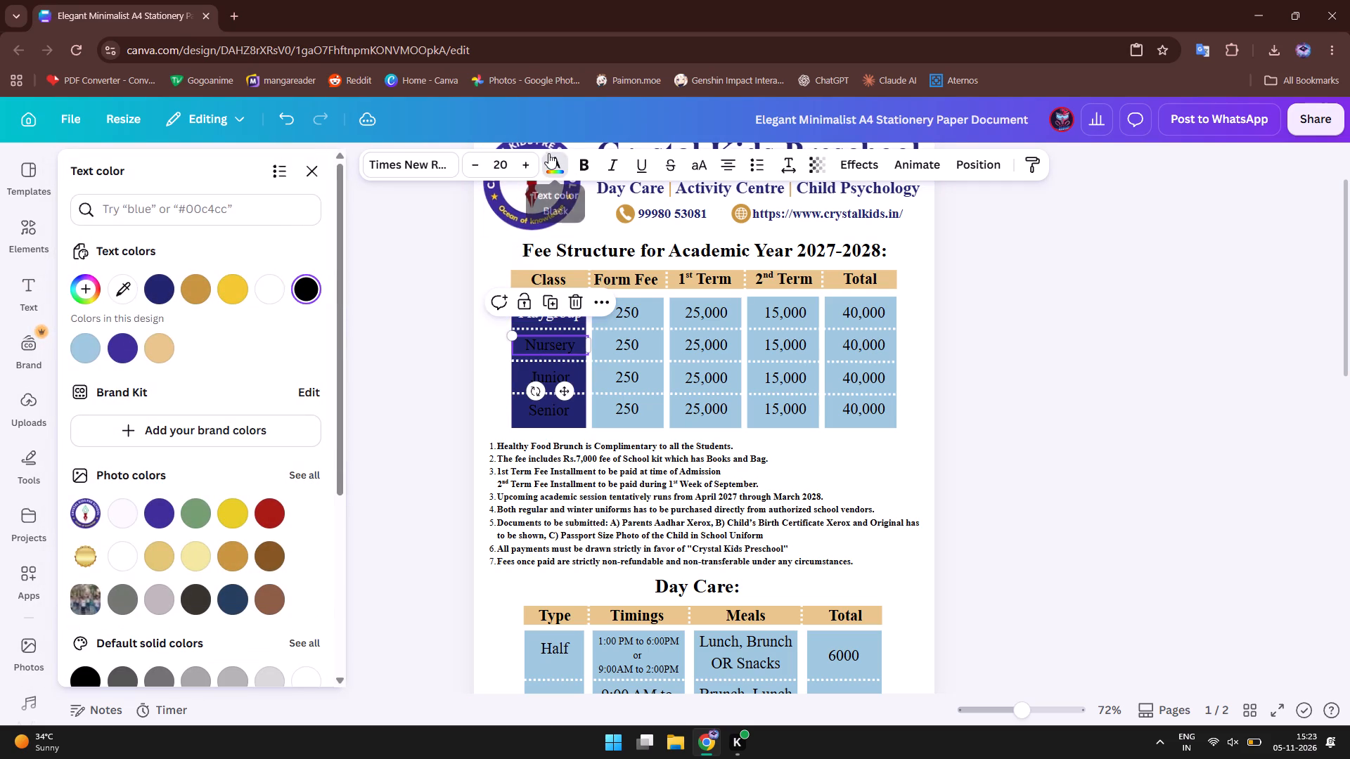
pyautogui.click(271, 295)
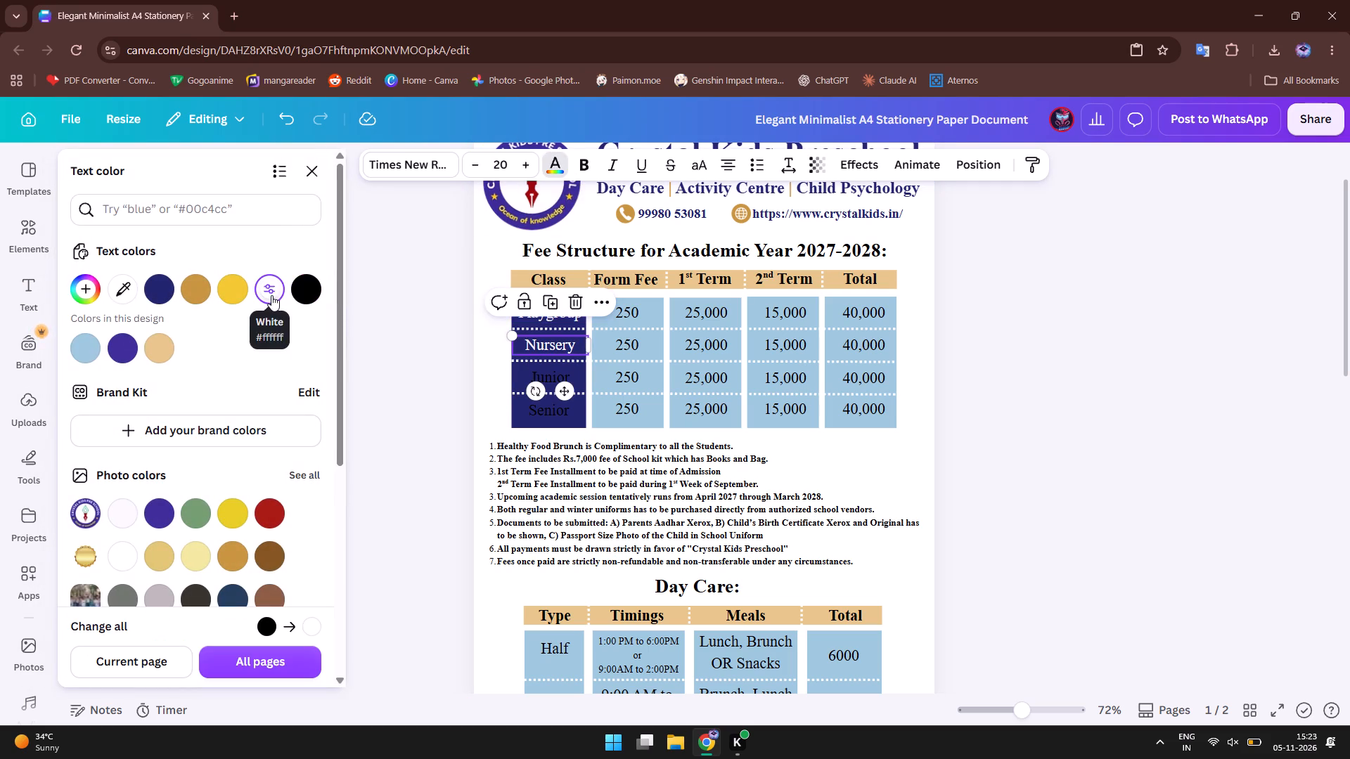
pyautogui.click(546, 372)
pyautogui.click(547, 375)
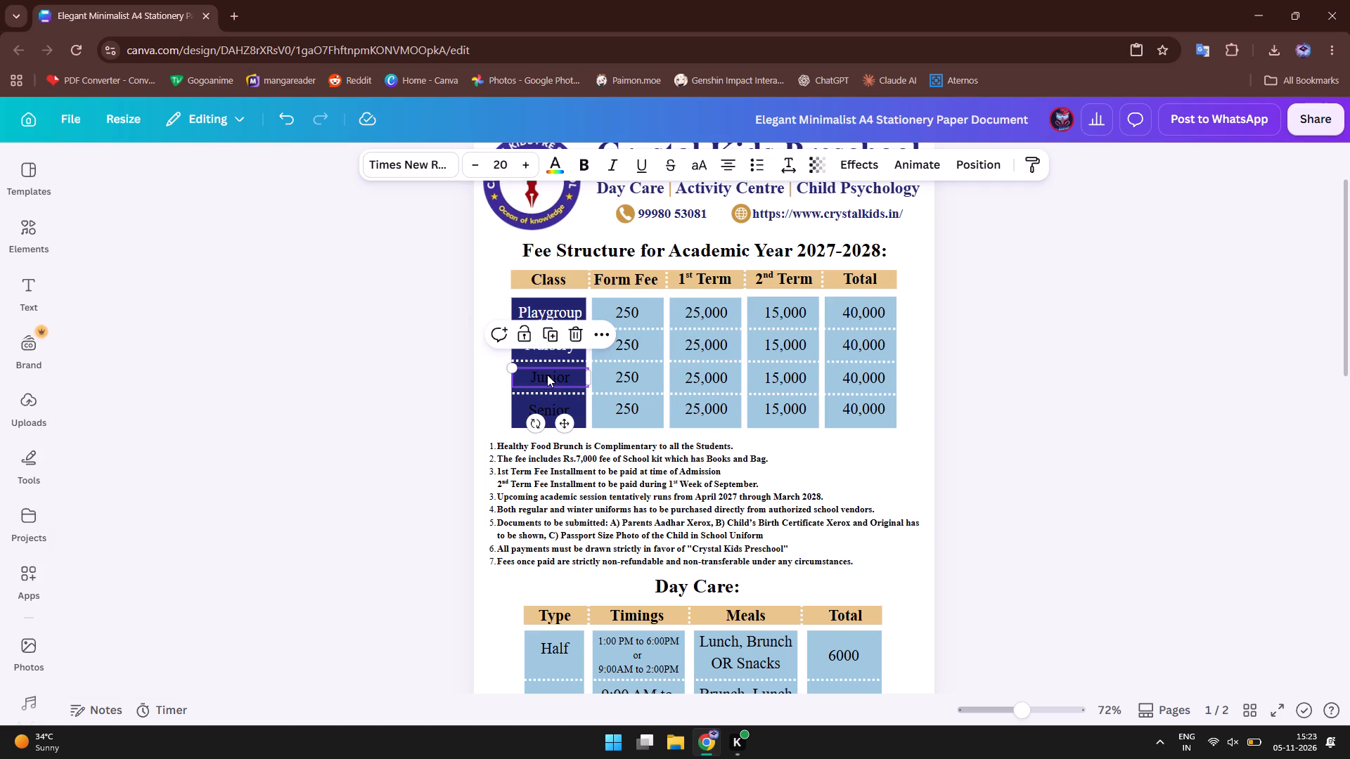
pyautogui.click(543, 164)
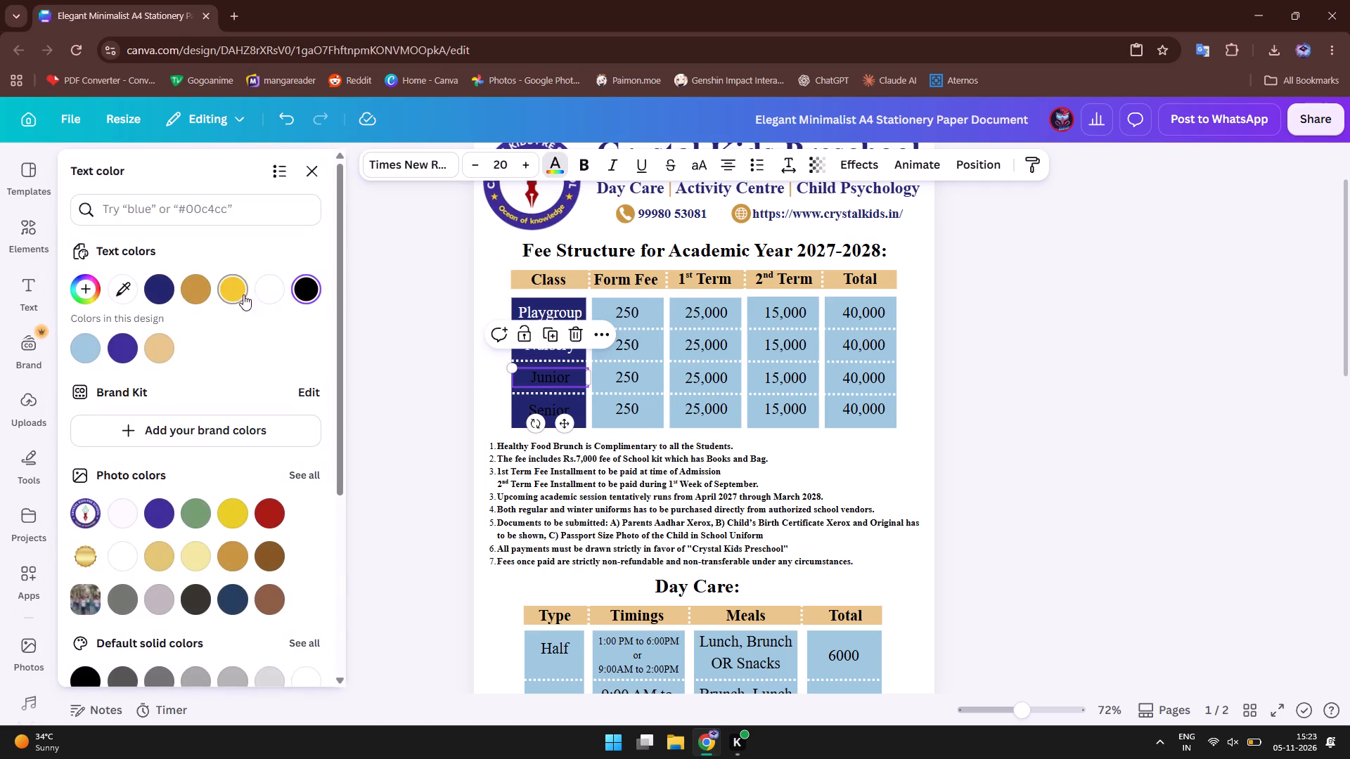
pyautogui.click(264, 295)
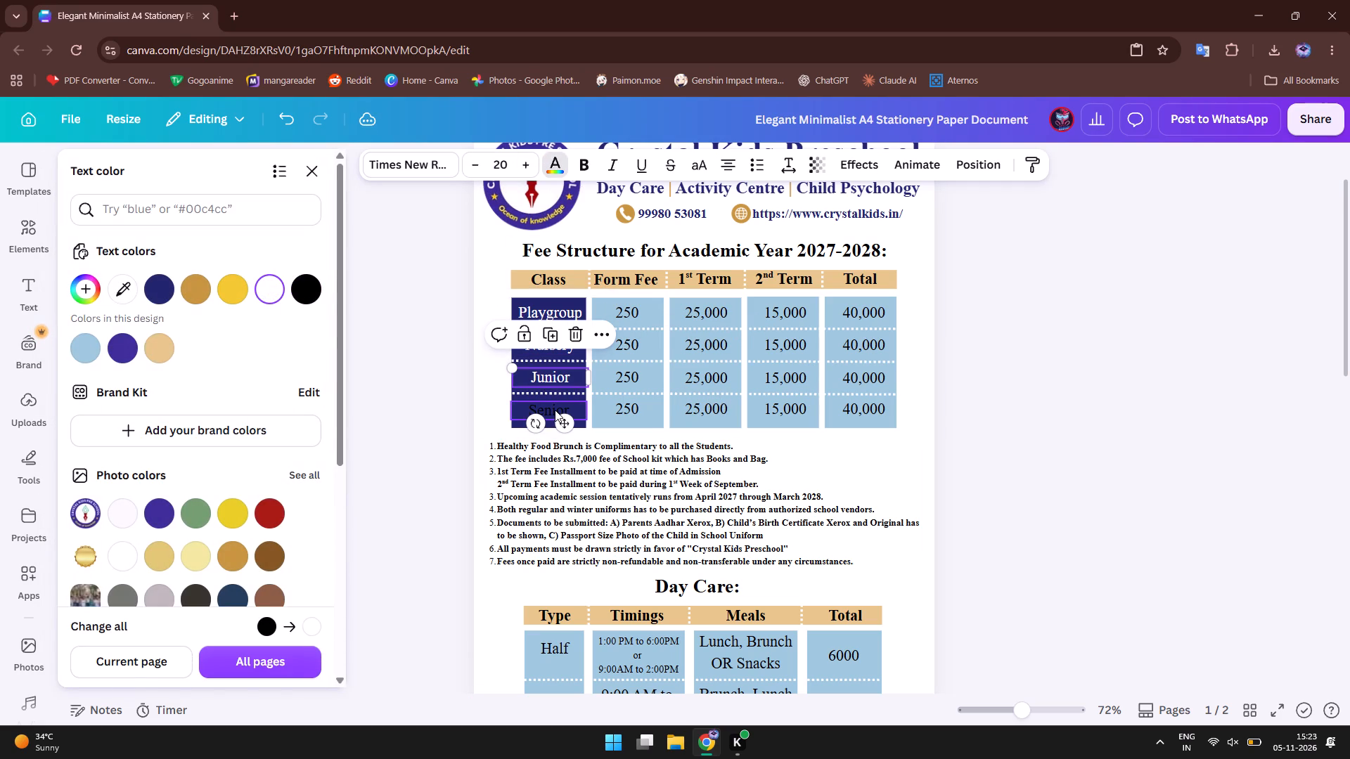
pyautogui.click(555, 410)
pyautogui.click(283, 283)
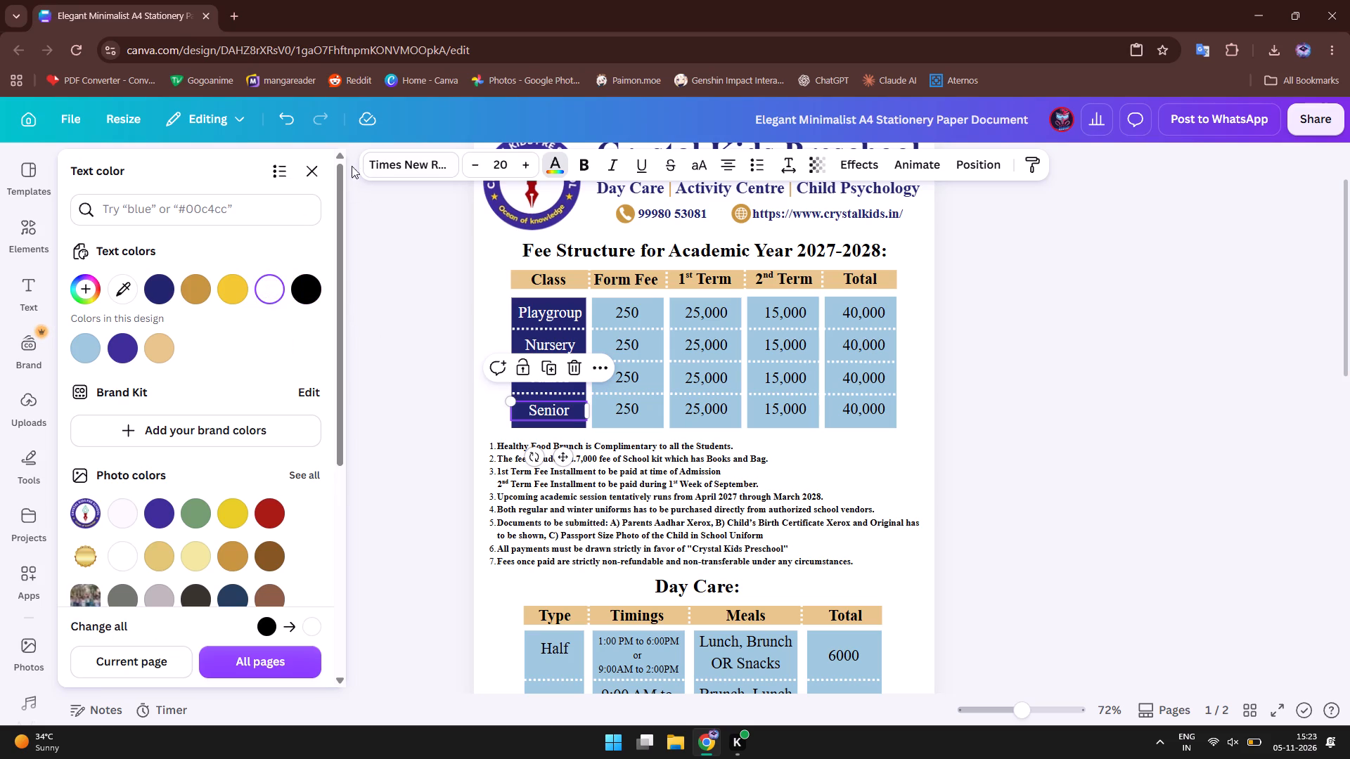
pyautogui.click(318, 169)
pyautogui.click(340, 266)
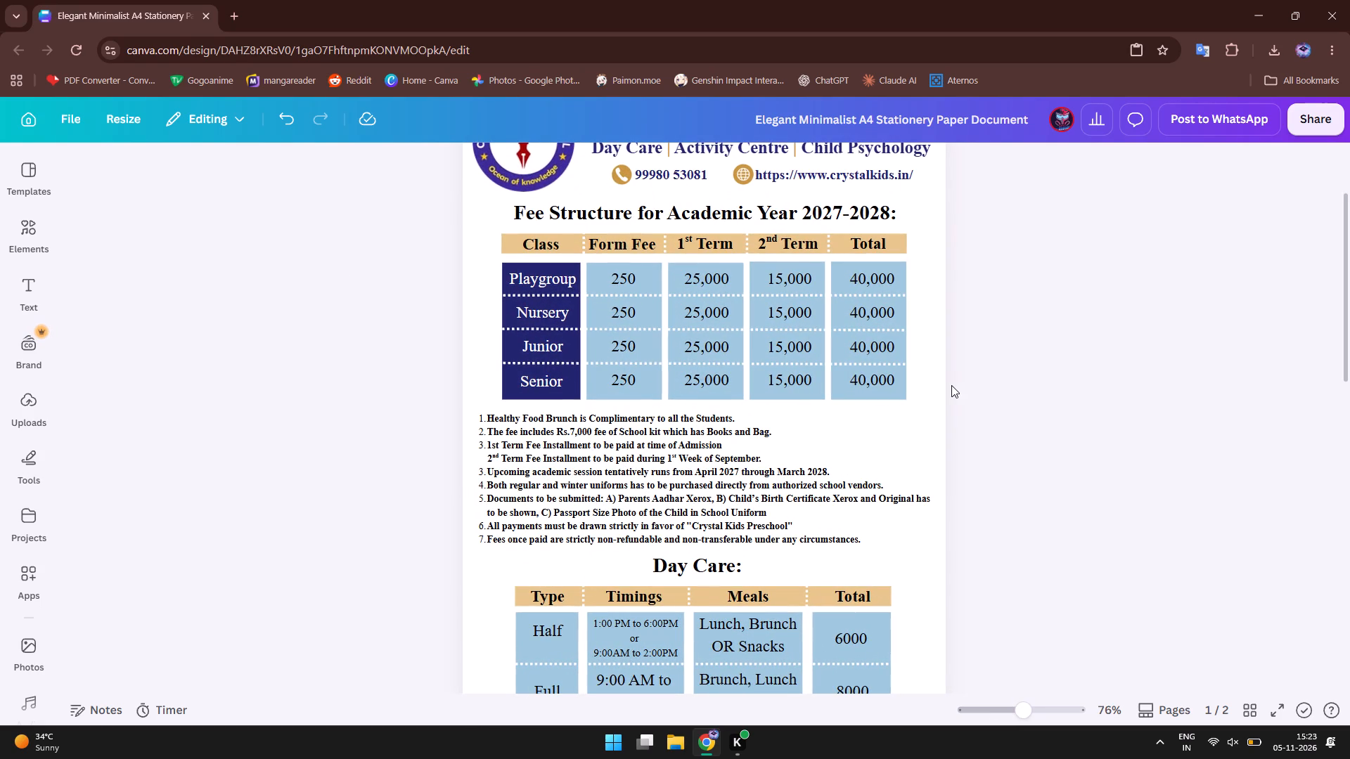
# Recolour the Form Fee, 1st Term, 2nd Term and Total column backgrounds in the Fee Structure table with the design's navy blue.
pyautogui.moveTo(939, 389); pyautogui.dragTo(662, 313)
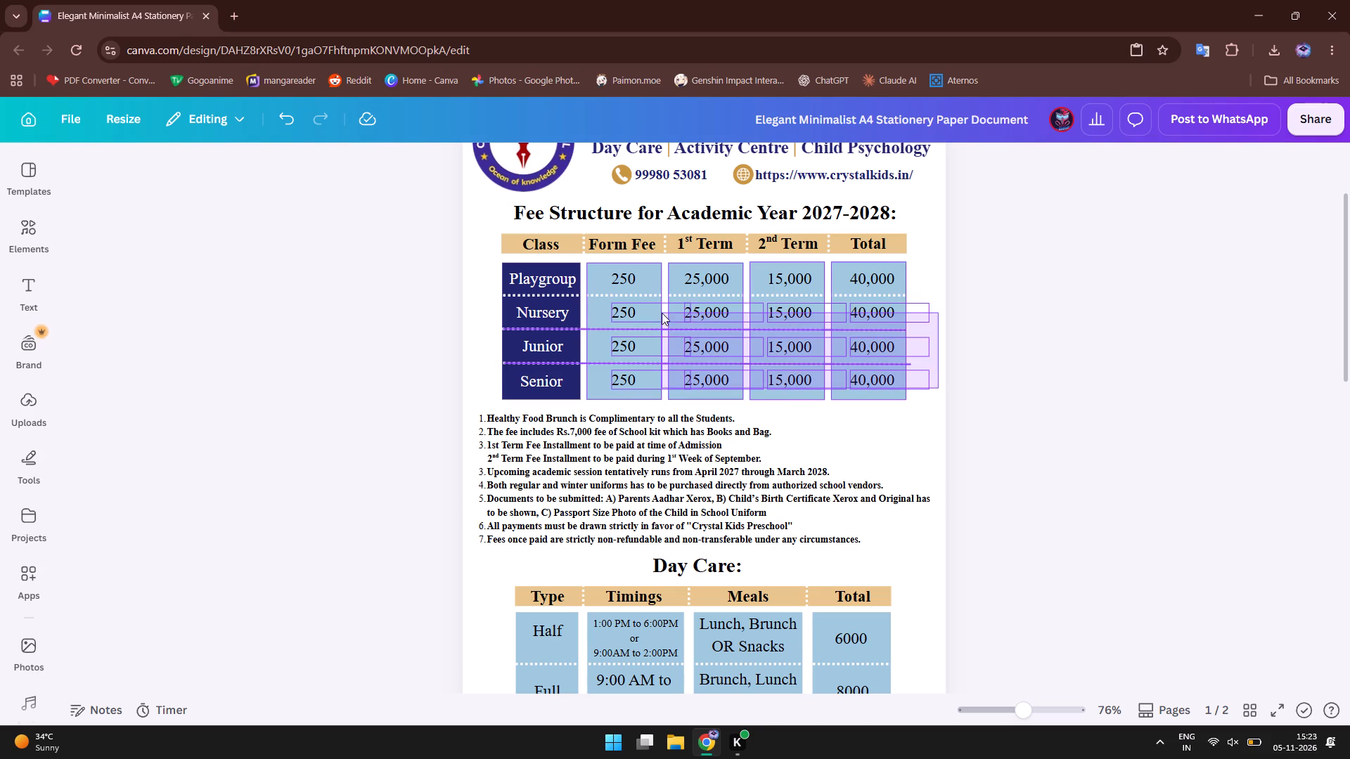
pyautogui.moveTo(662, 313); pyautogui.dragTo(605, 272)
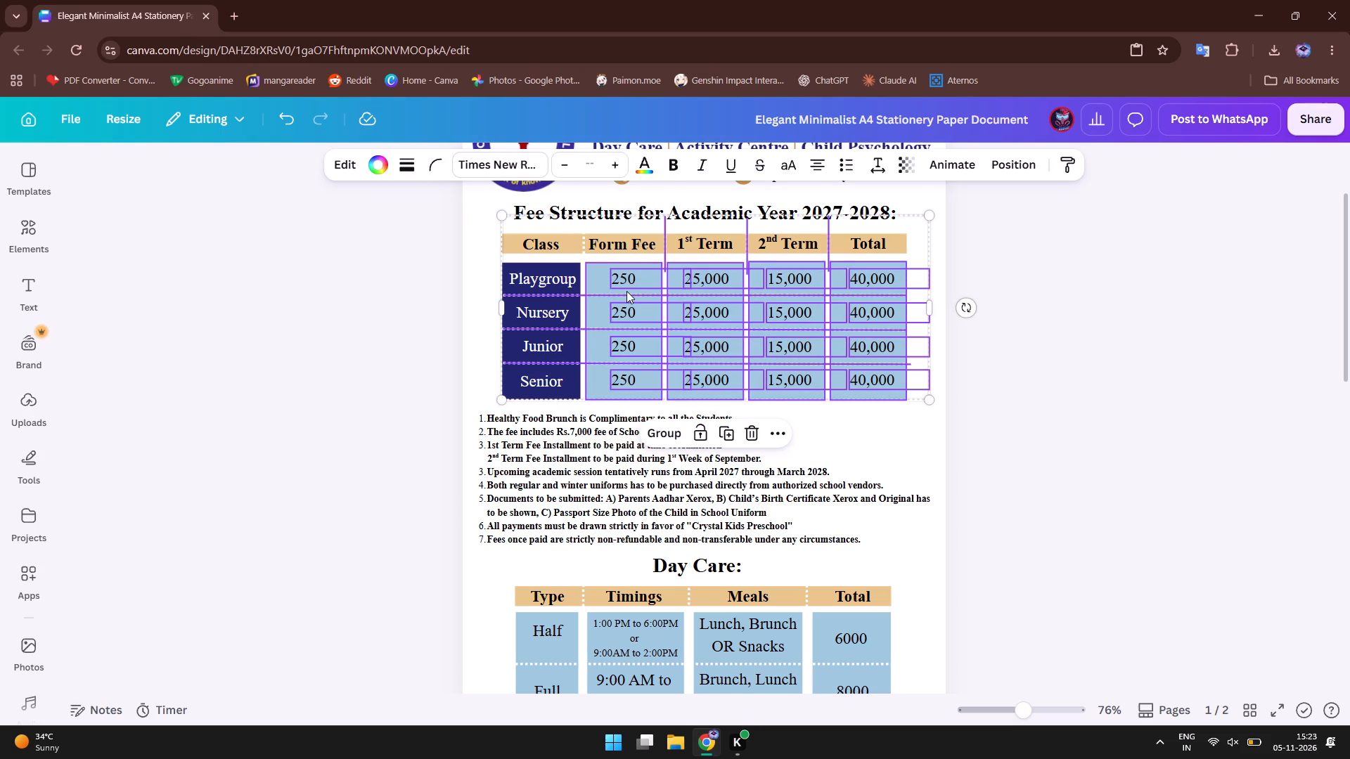
pyautogui.click(593, 278)
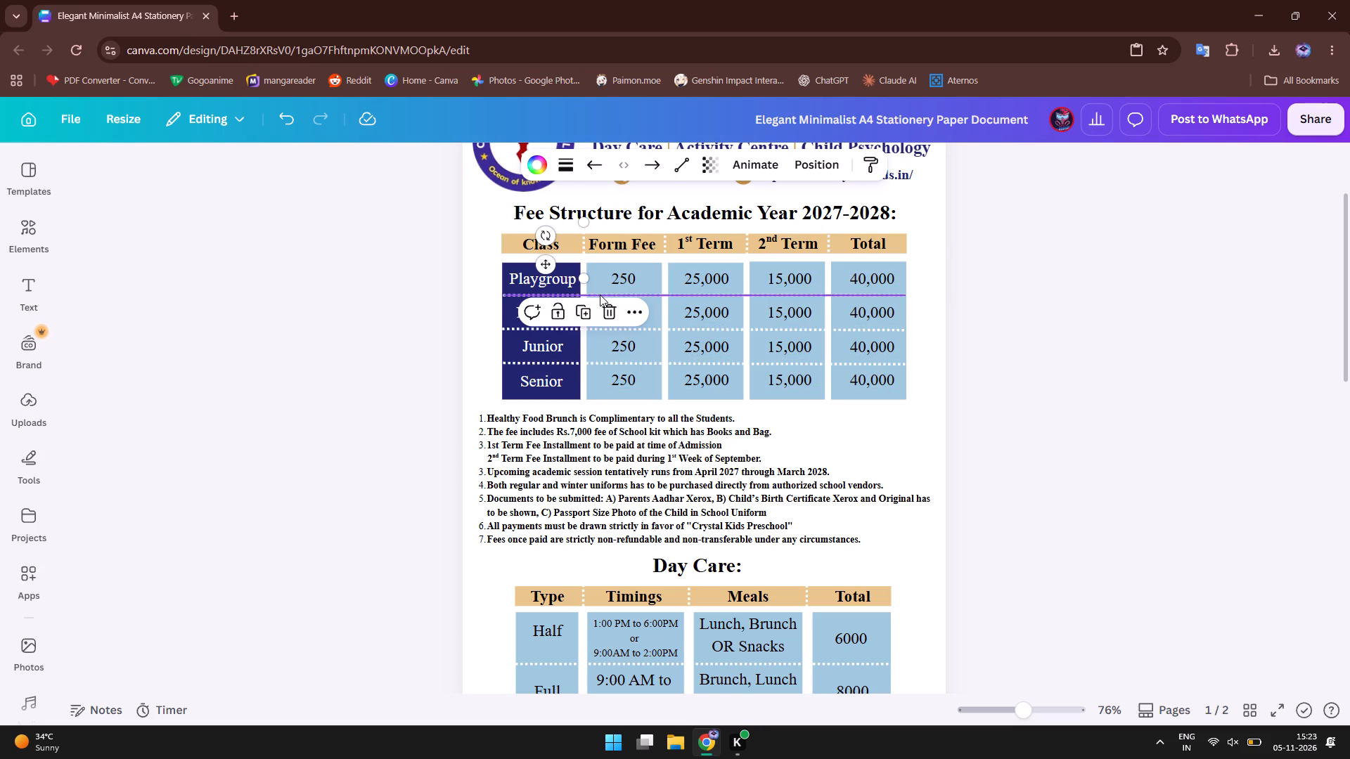
pyautogui.click(585, 395)
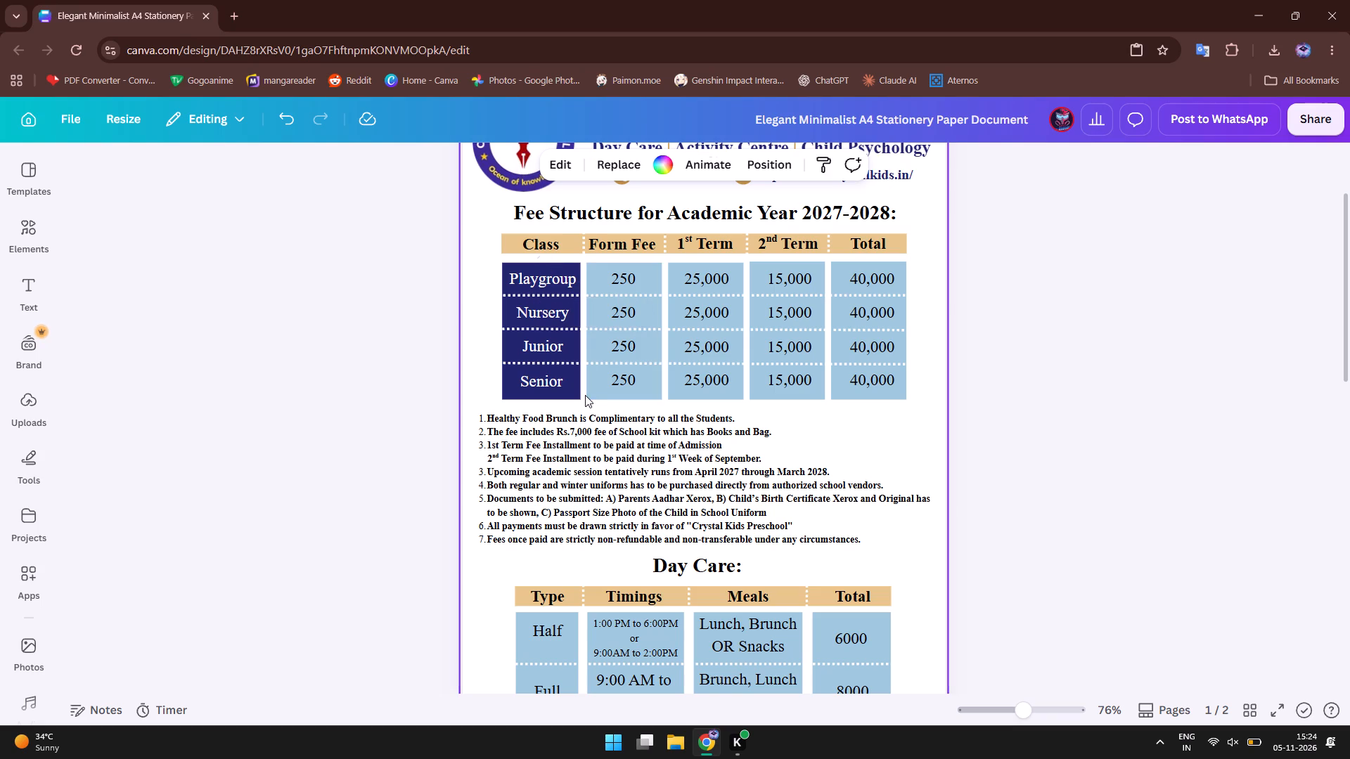
pyautogui.click(589, 395)
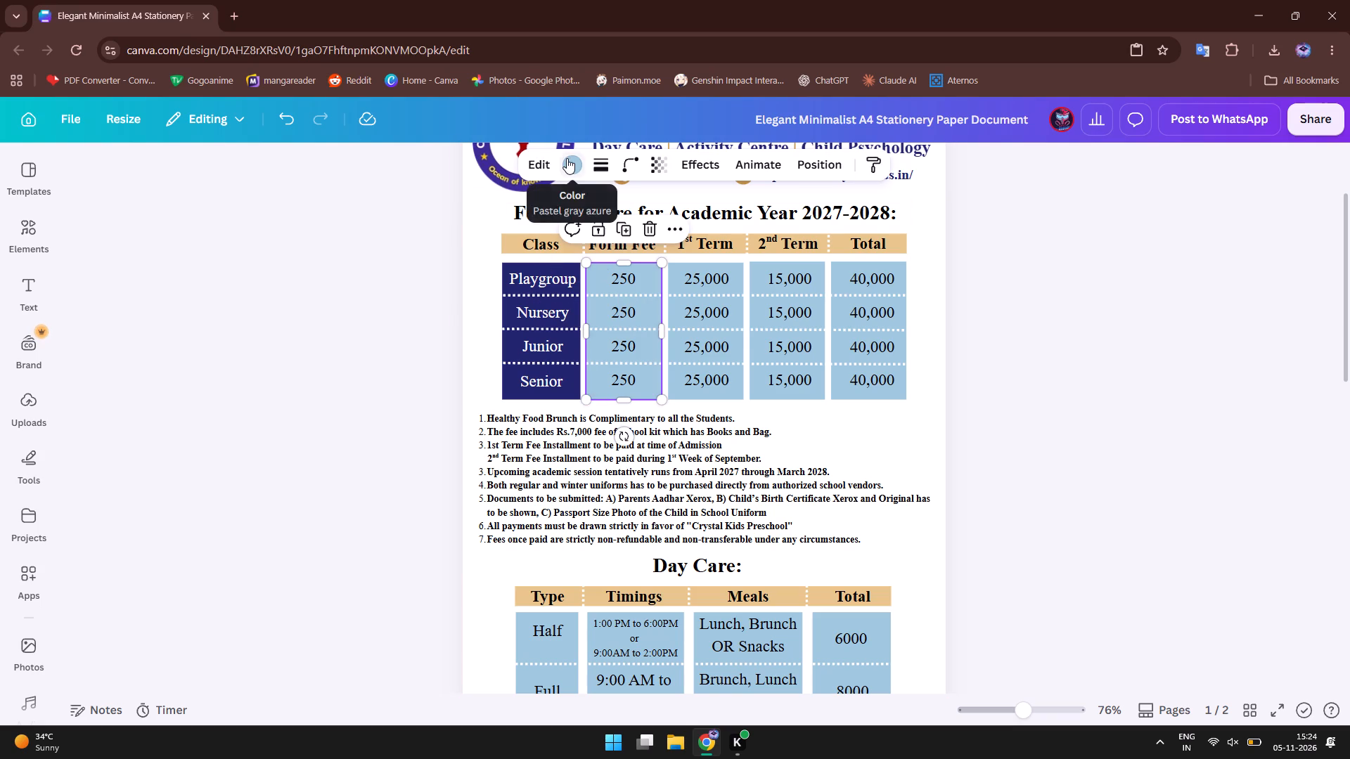
pyautogui.click(567, 158)
pyautogui.click(231, 292)
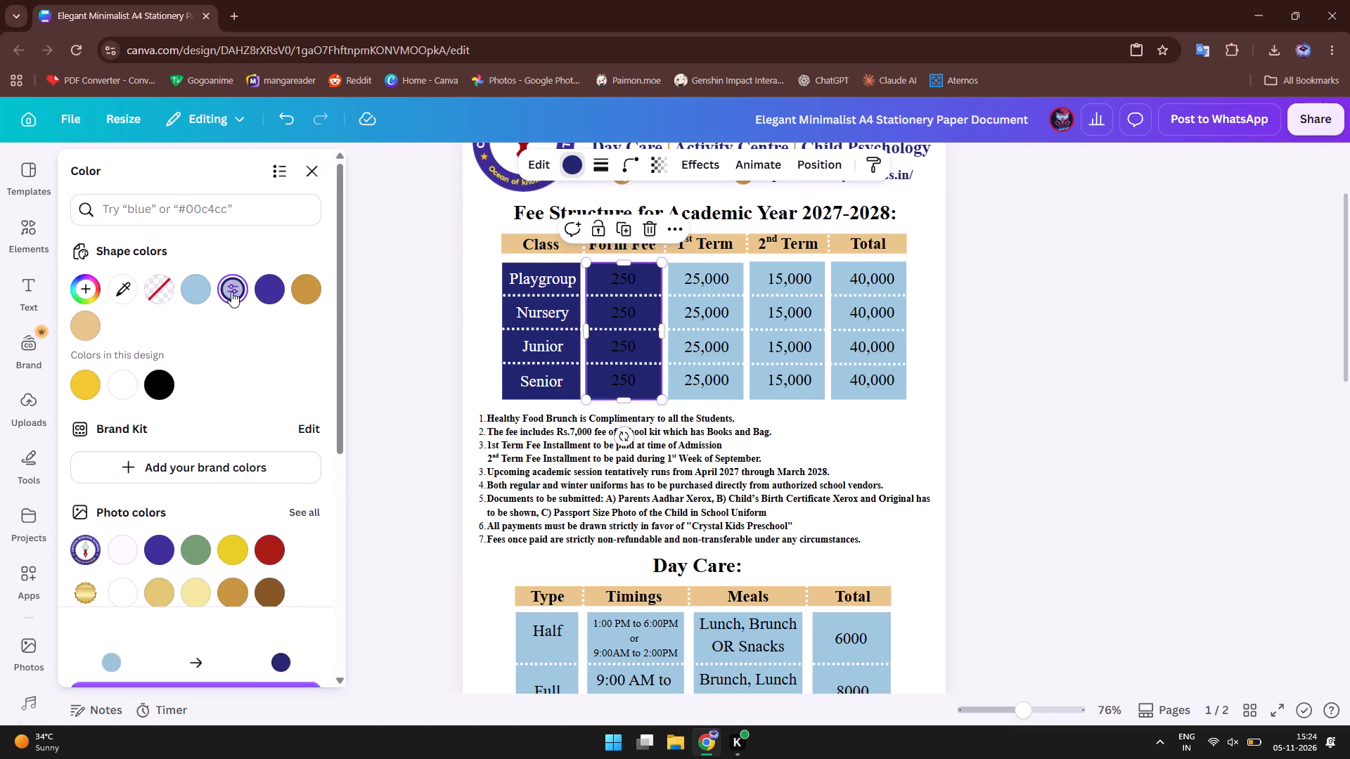
pyautogui.click(678, 396)
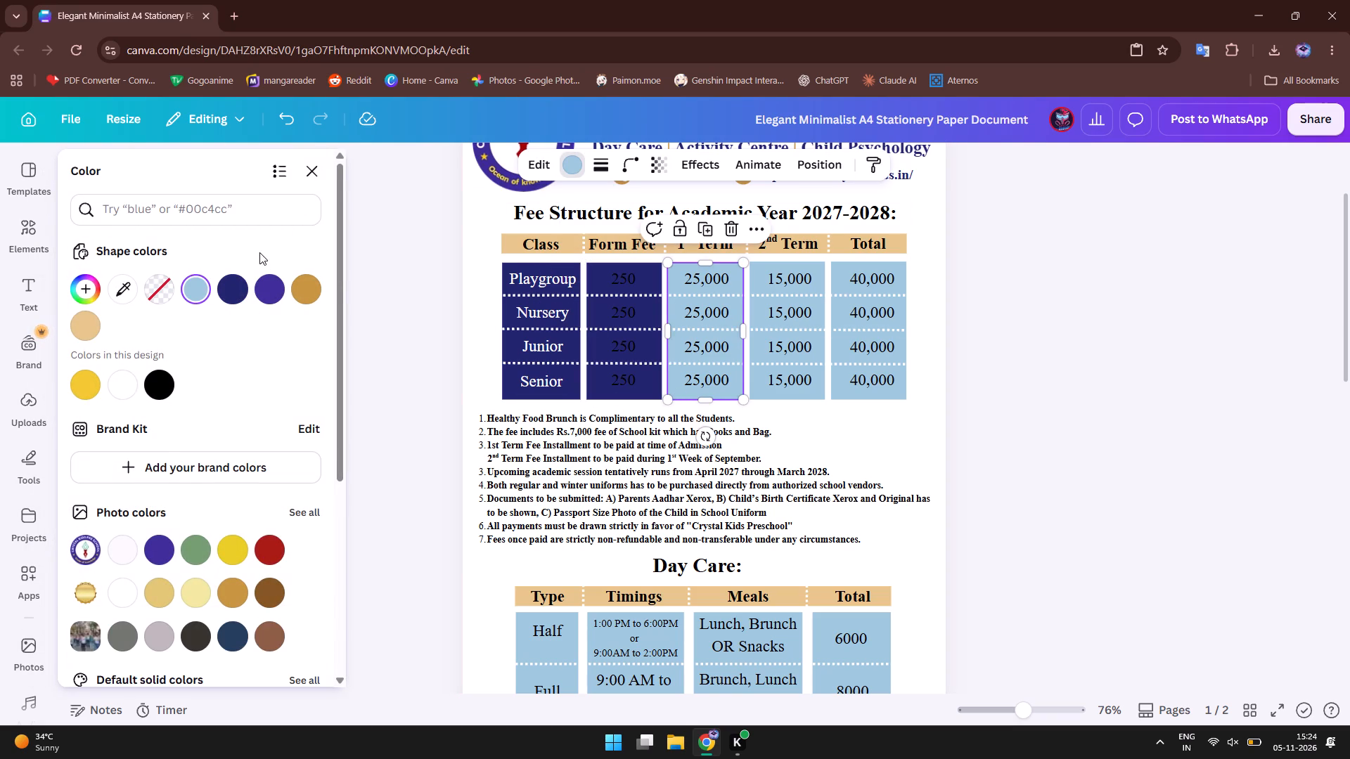
pyautogui.click(231, 290)
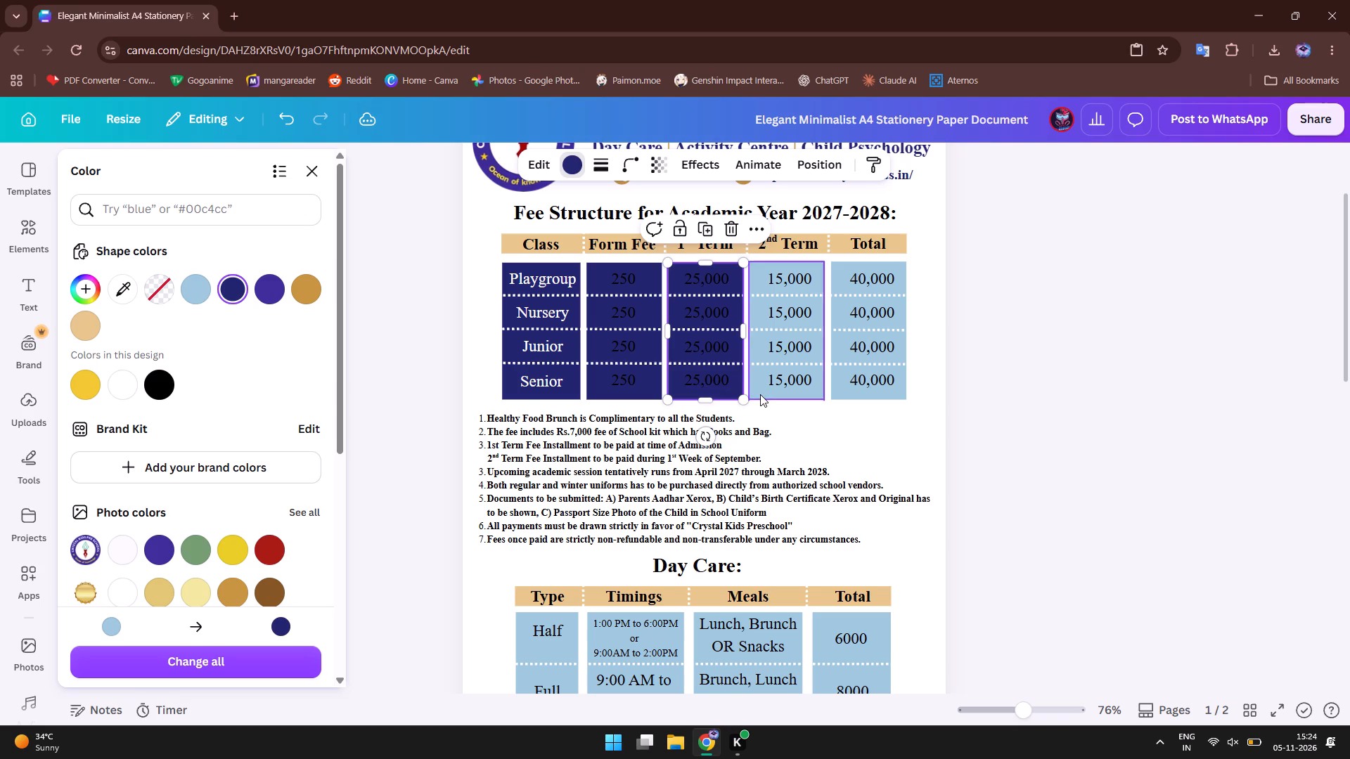
pyautogui.click(760, 394)
pyautogui.click(227, 292)
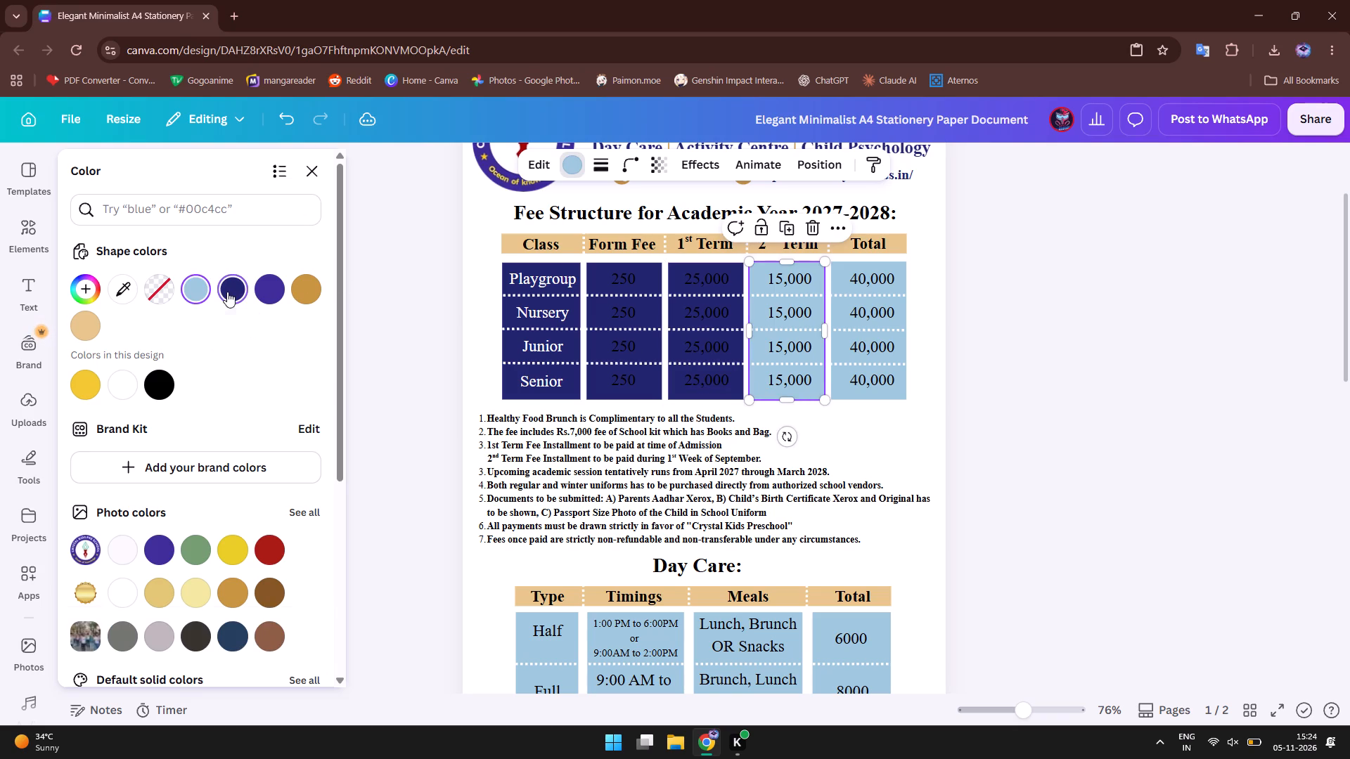
pyautogui.click(840, 397)
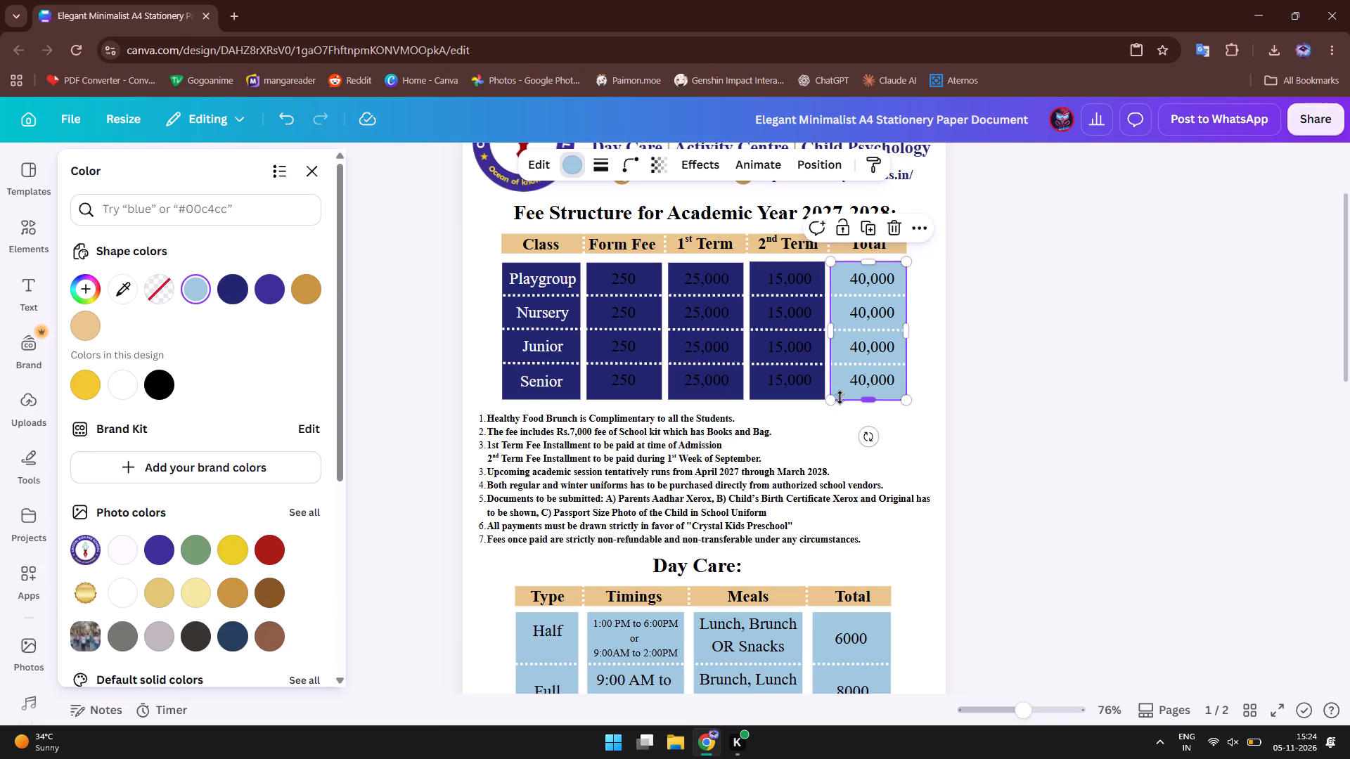
pyautogui.click(233, 292)
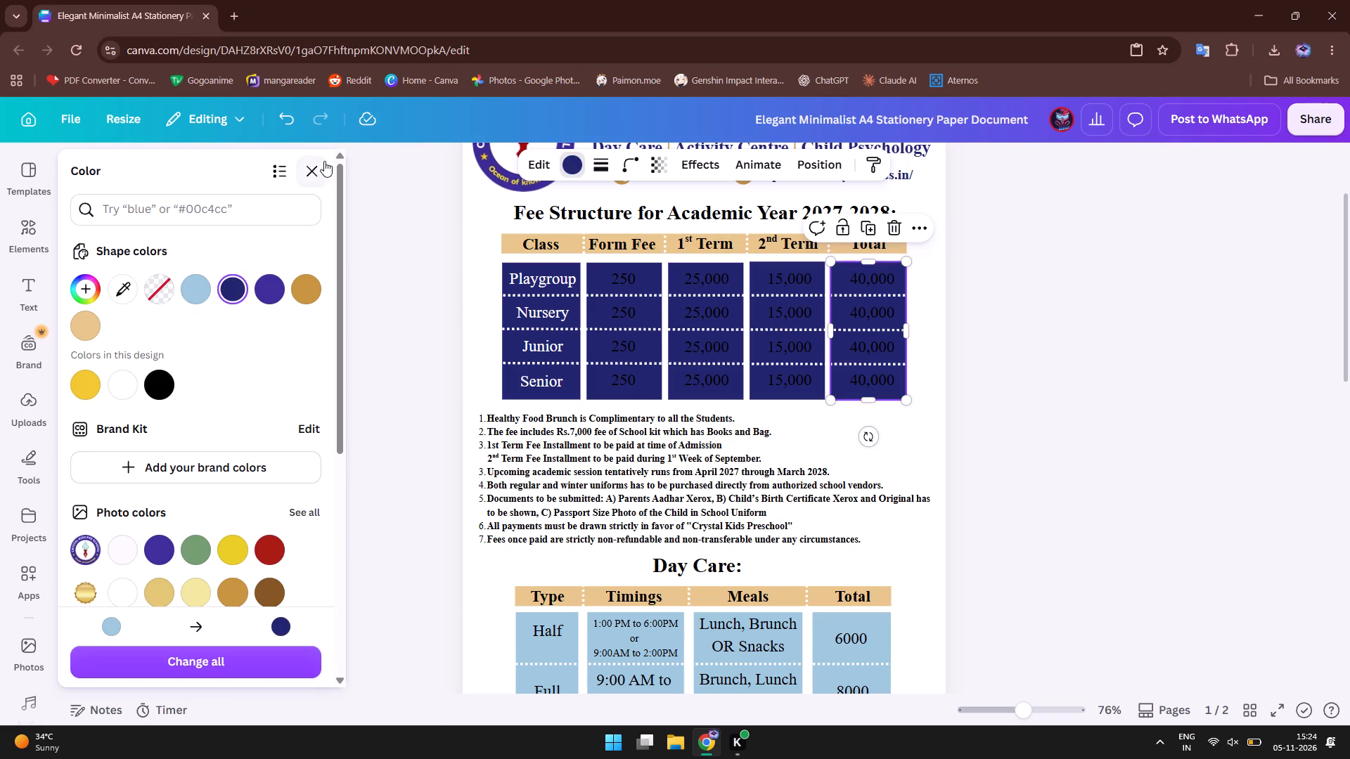
pyautogui.click(323, 157)
# Change the text colour of all fee amounts in the Fee Structure table's four numeric columns to white.
pyautogui.click(909, 358)
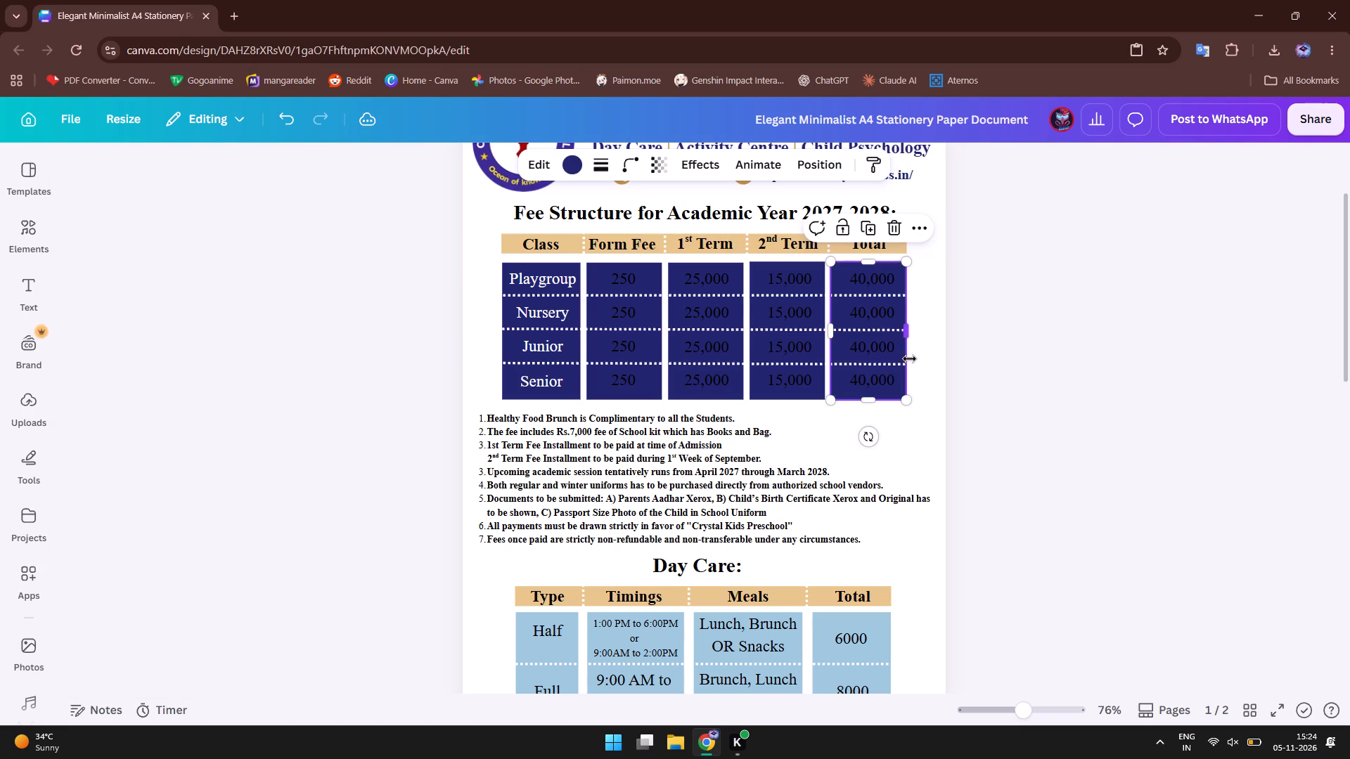
pyautogui.click(923, 362)
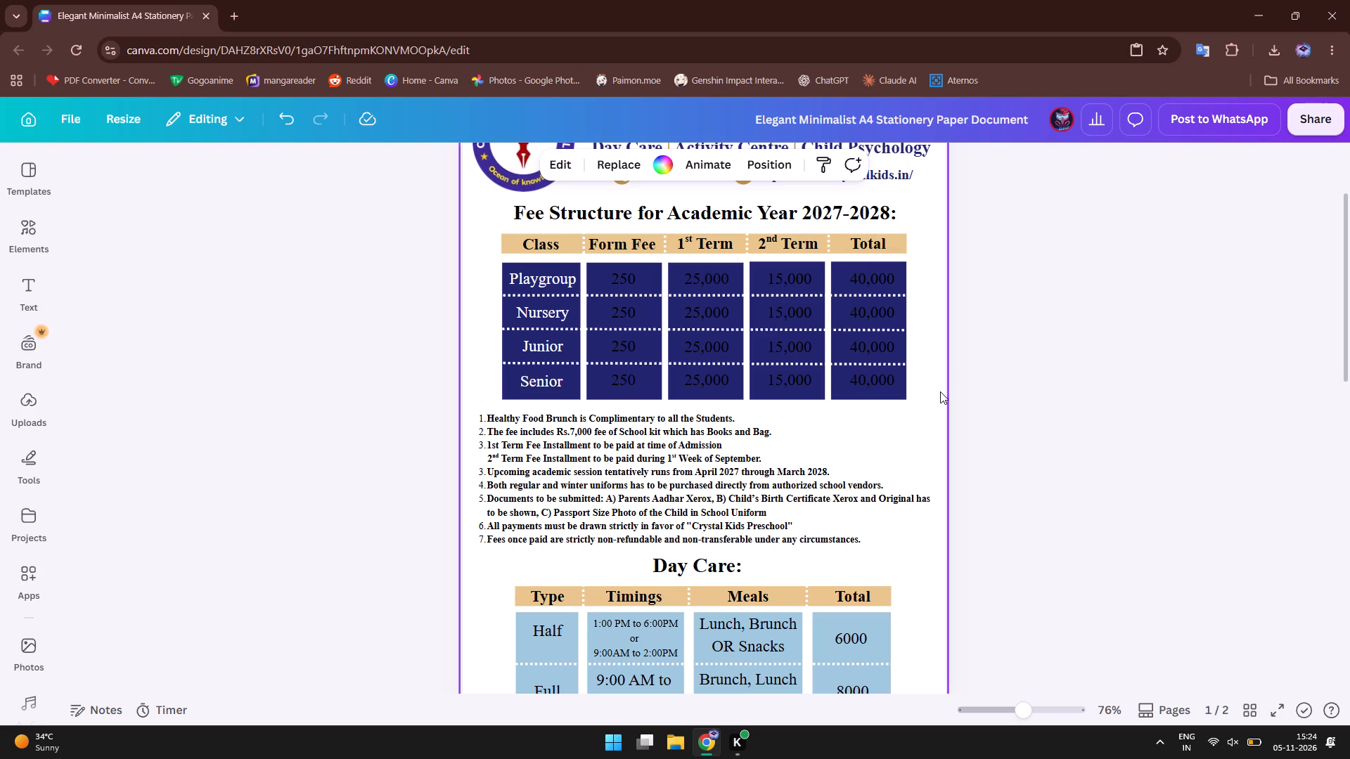
pyautogui.moveTo(940, 393); pyautogui.dragTo(607, 272)
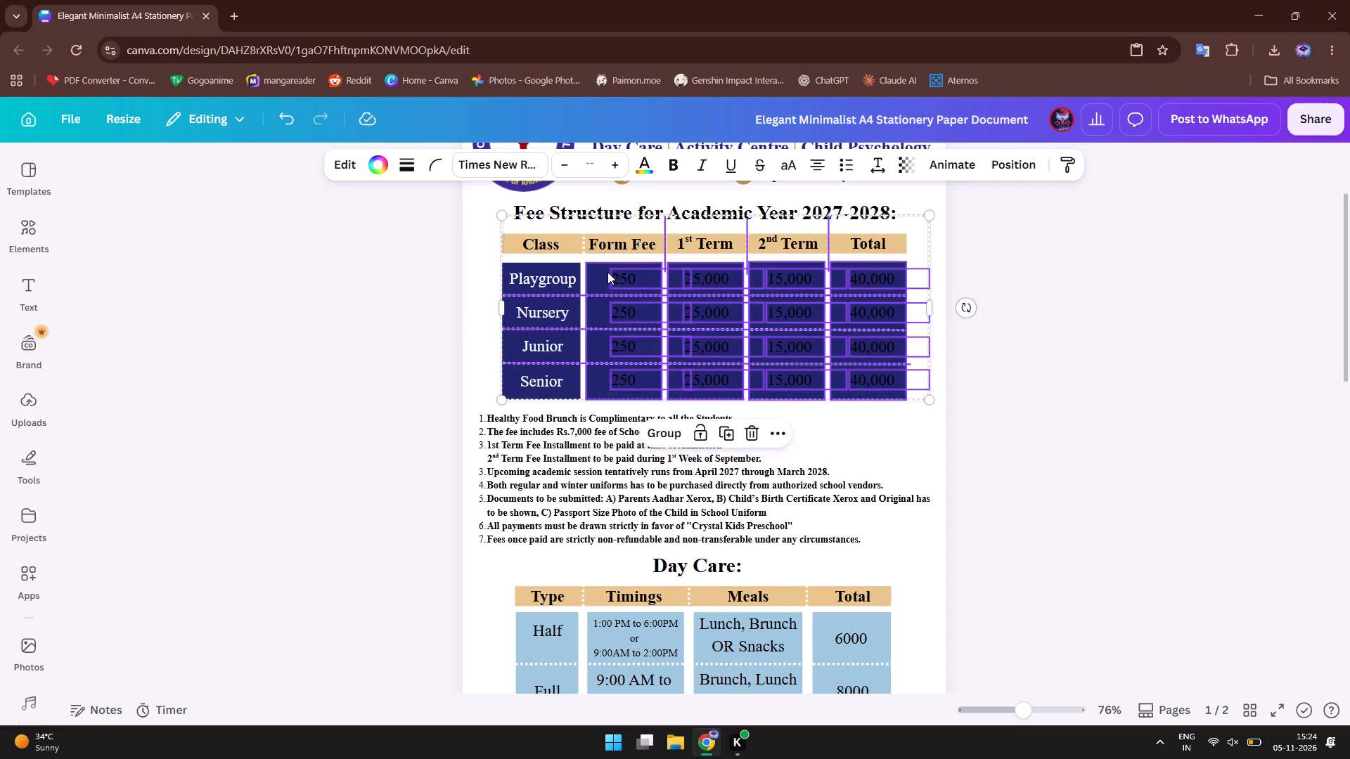
pyautogui.click(645, 161)
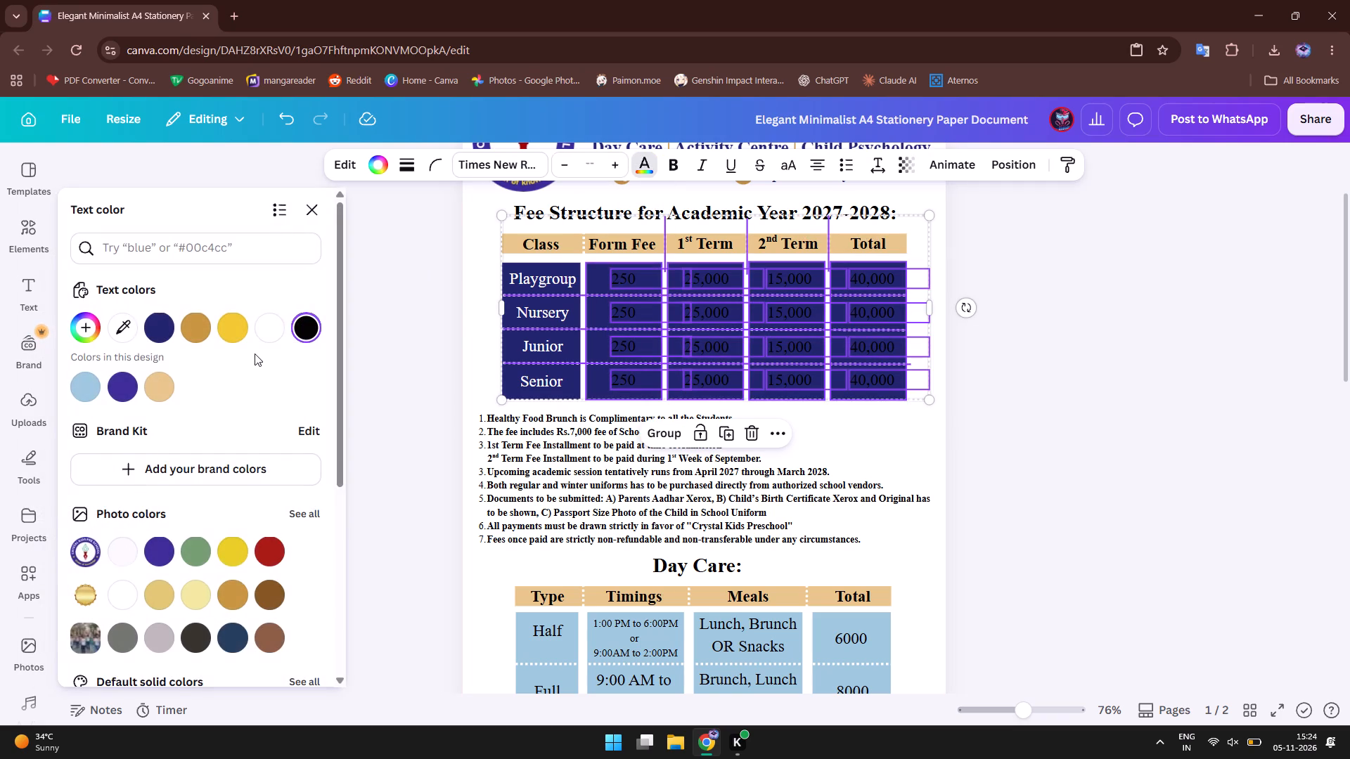
pyautogui.click(266, 339)
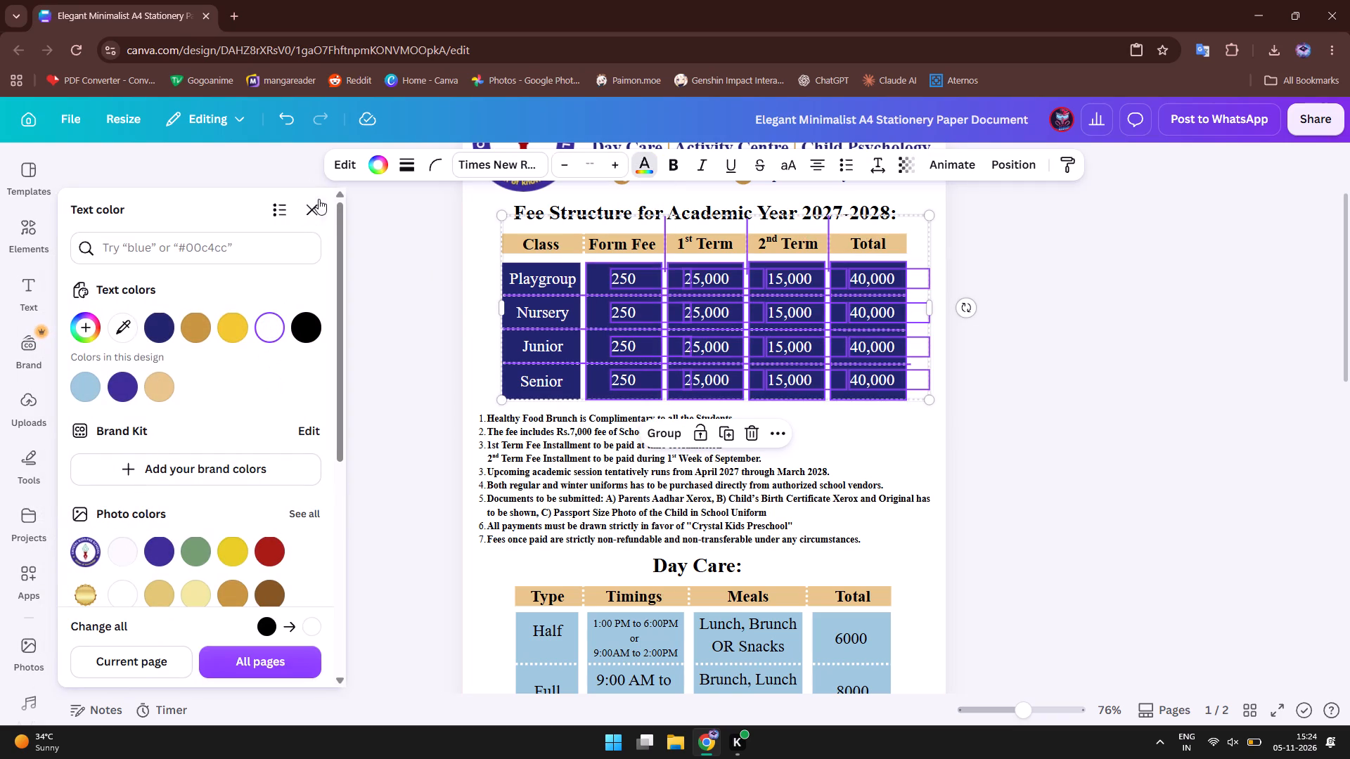
pyautogui.click(318, 200)
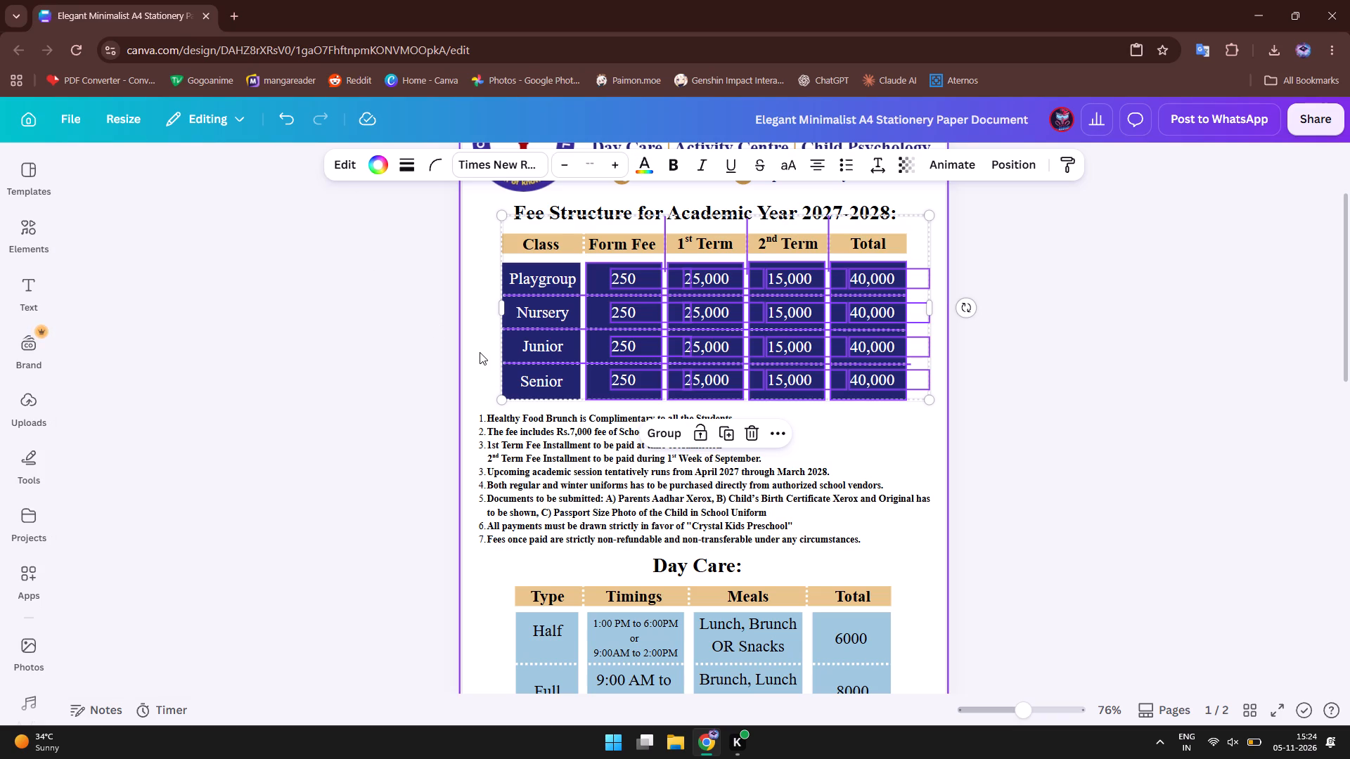
pyautogui.click(480, 352)
# Recolour the Type, Timings, Meals and Total column backgrounds in the Day Care table with the same navy blue.
pyautogui.scroll(-1, 480, 352)
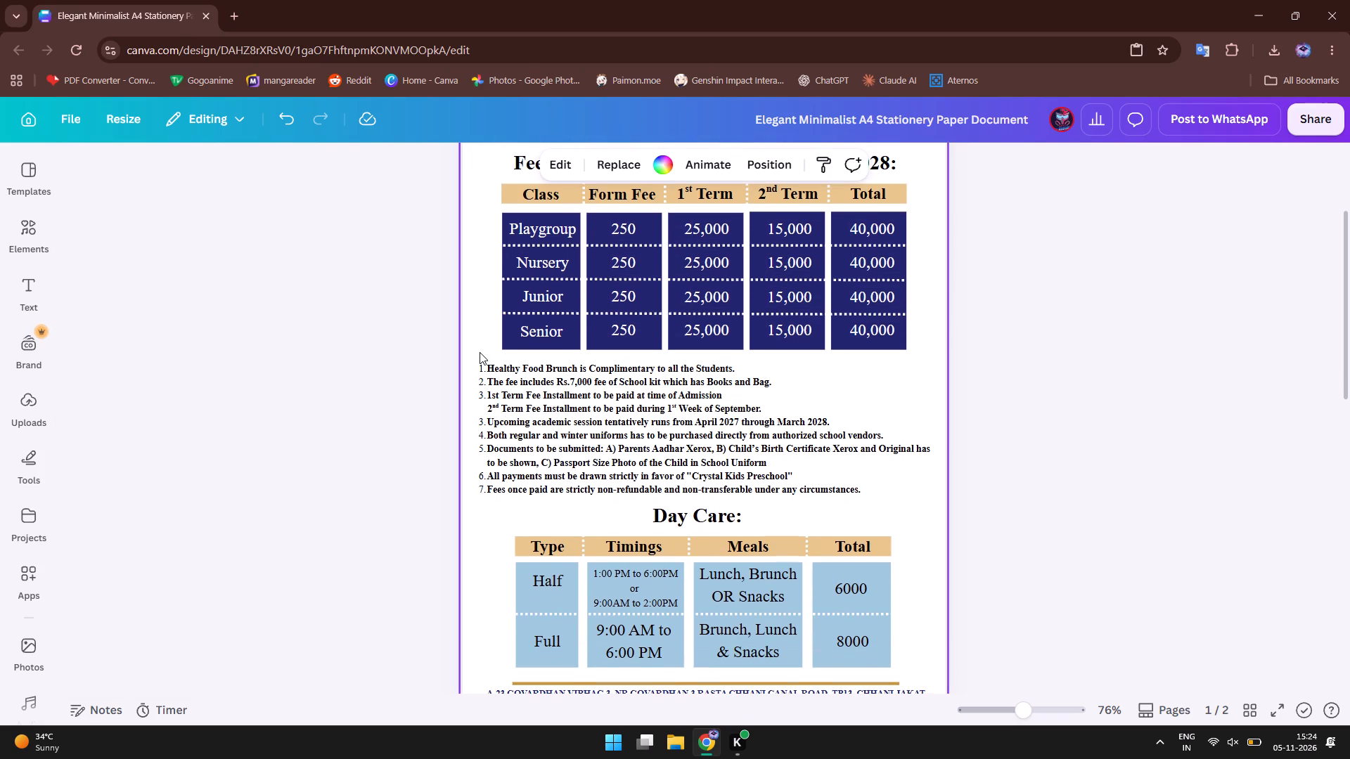
pyautogui.scroll(-2, 480, 352)
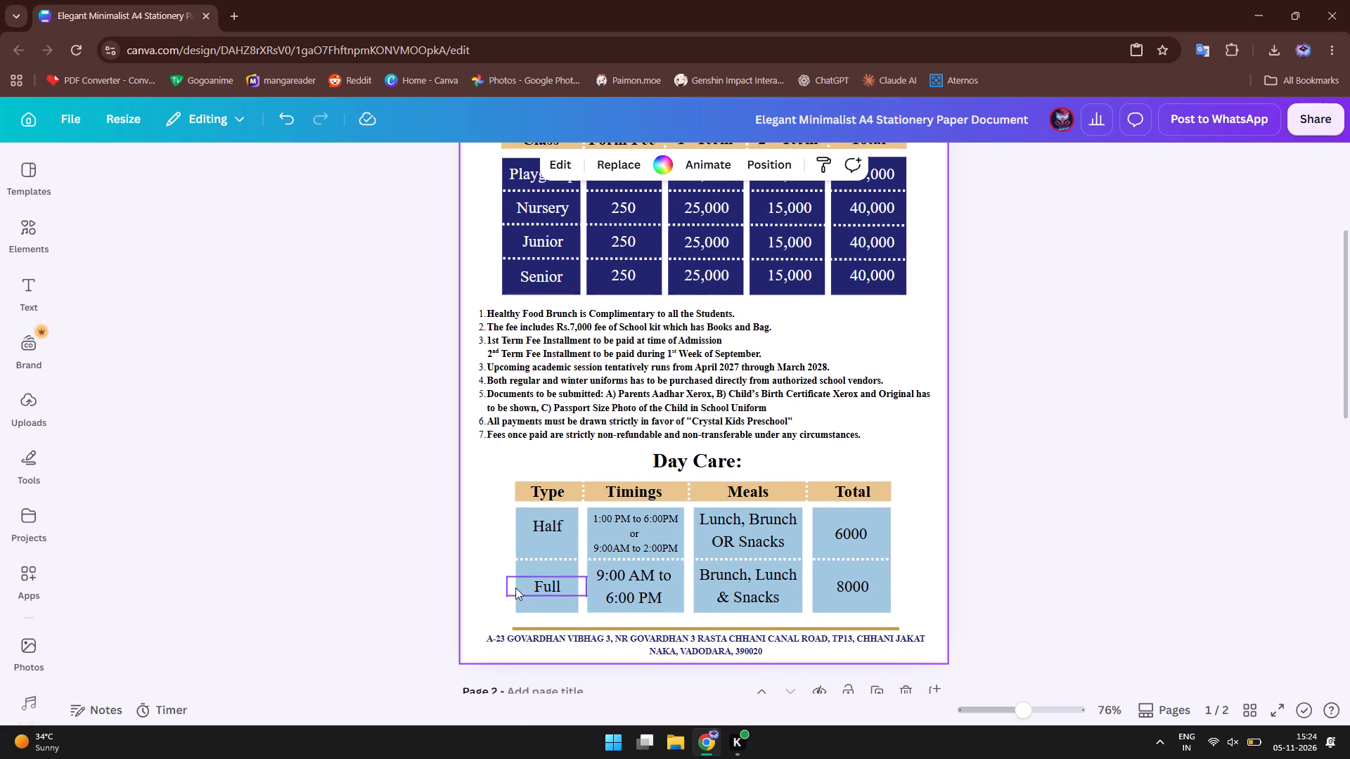
pyautogui.click(520, 608)
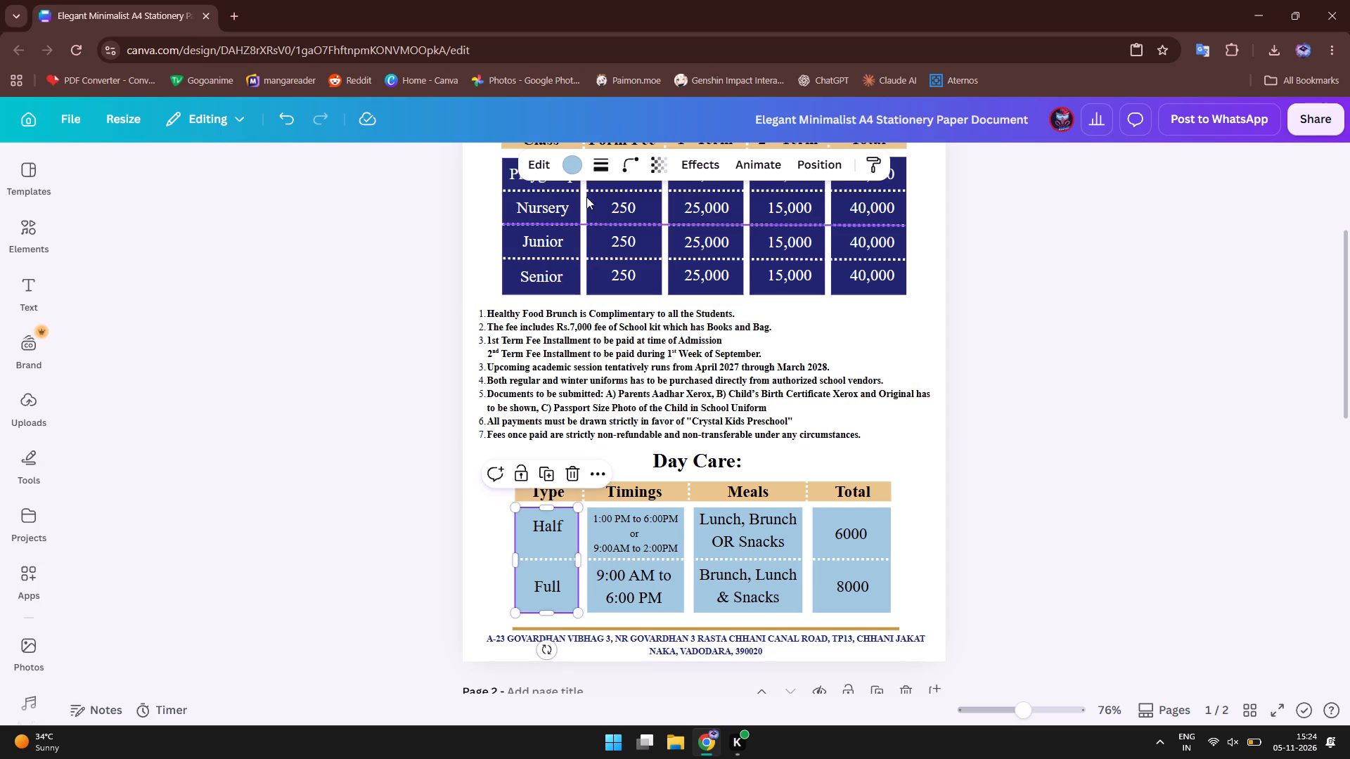
pyautogui.click(581, 161)
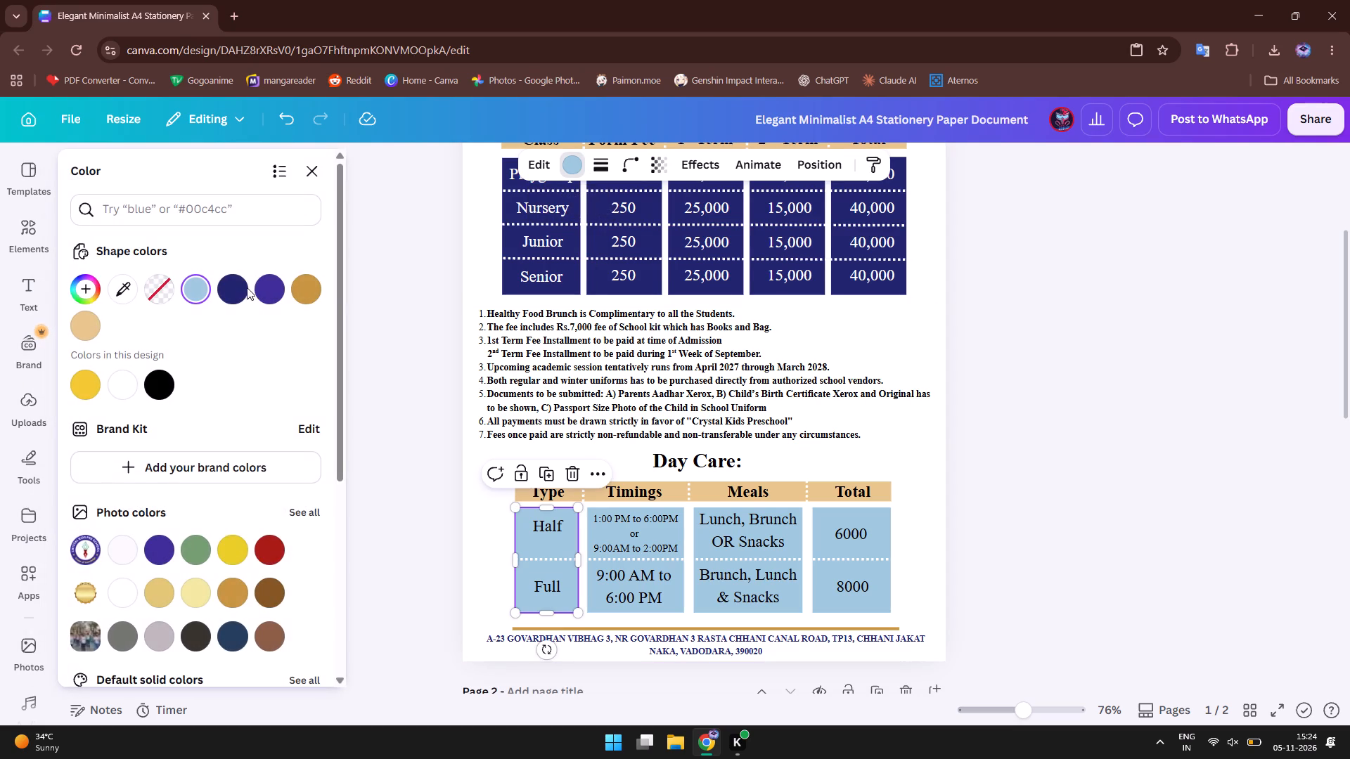
pyautogui.click(229, 289)
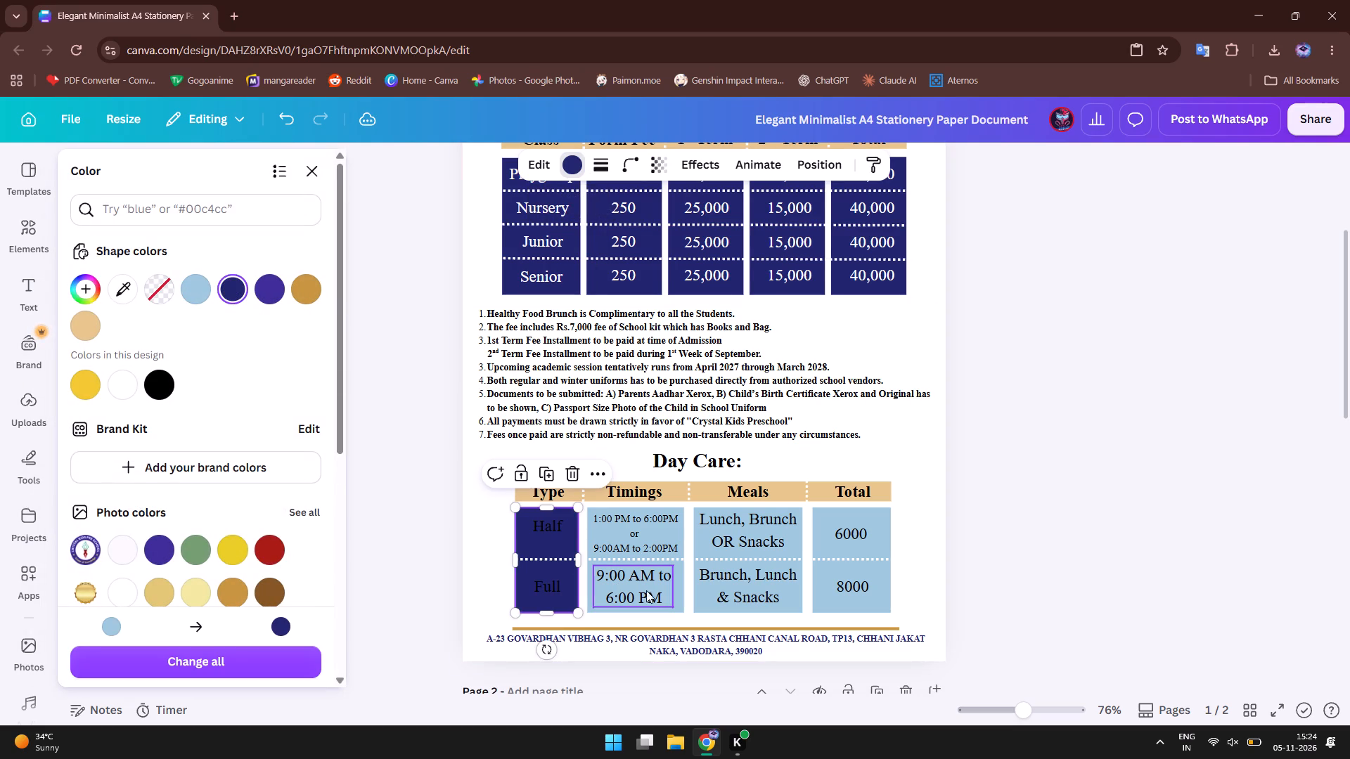
pyautogui.click(678, 606)
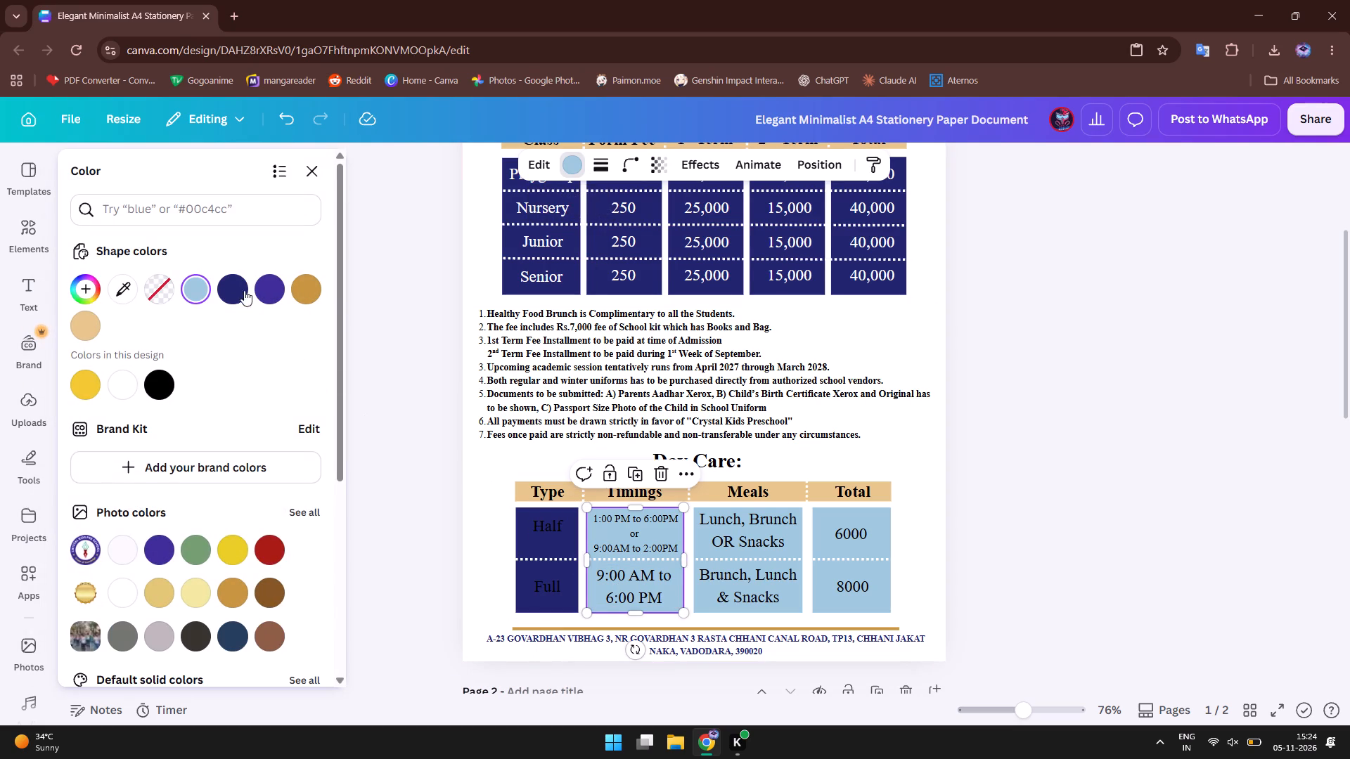
pyautogui.click(226, 284)
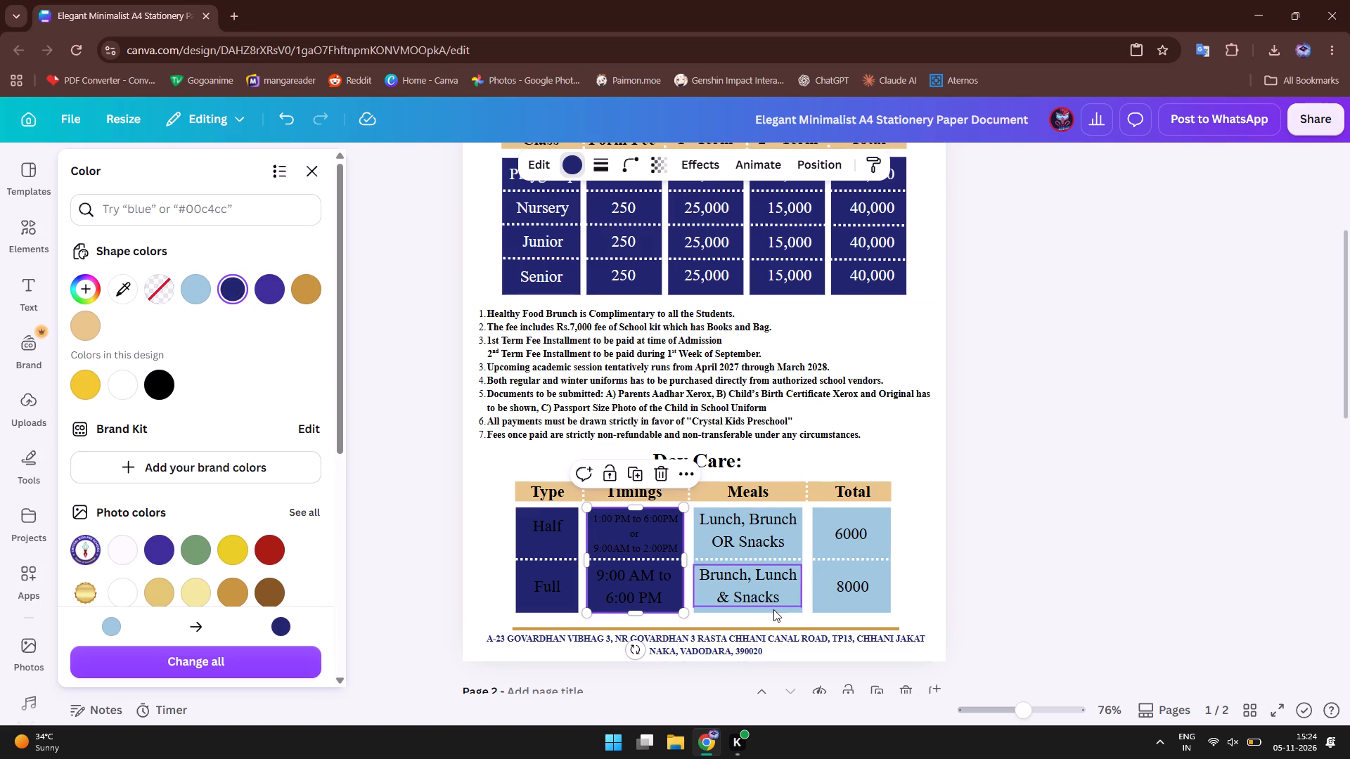
pyautogui.click(773, 609)
pyautogui.click(782, 611)
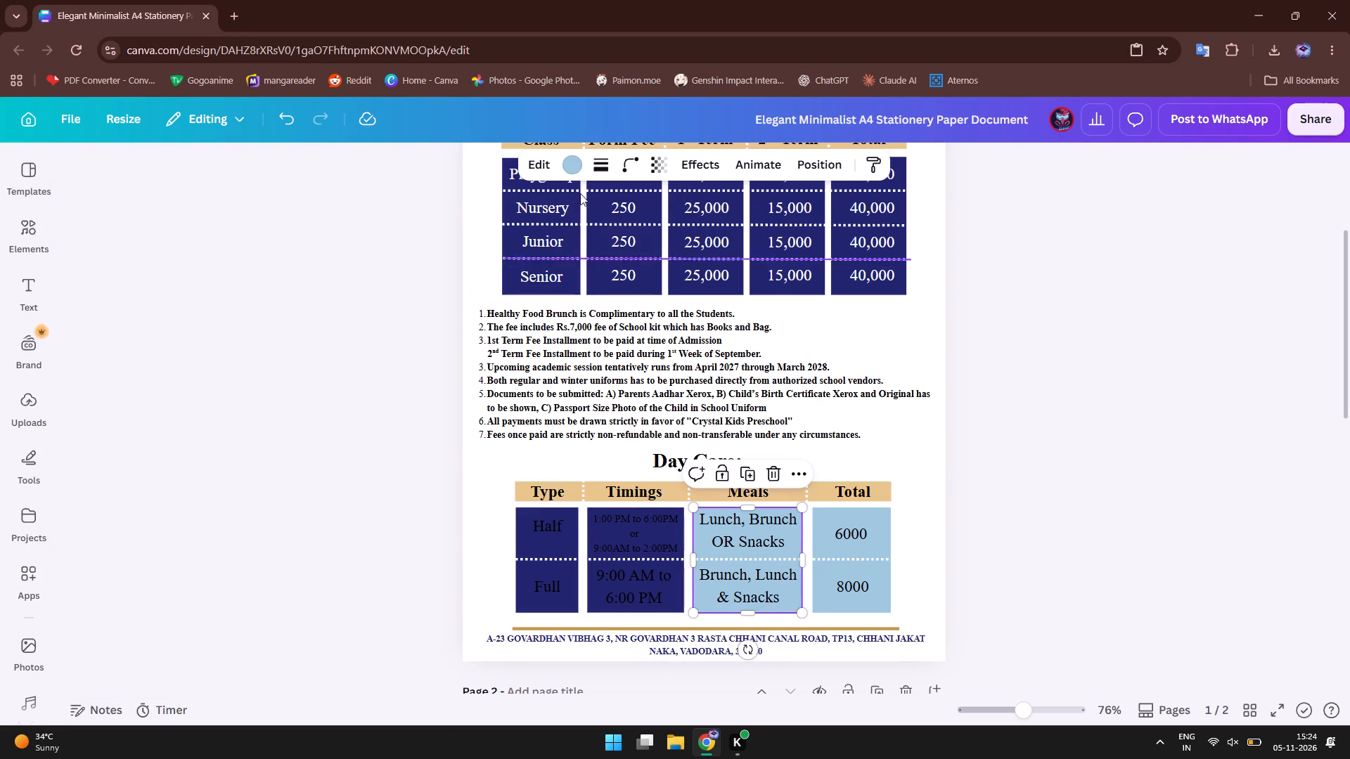
pyautogui.click(574, 160)
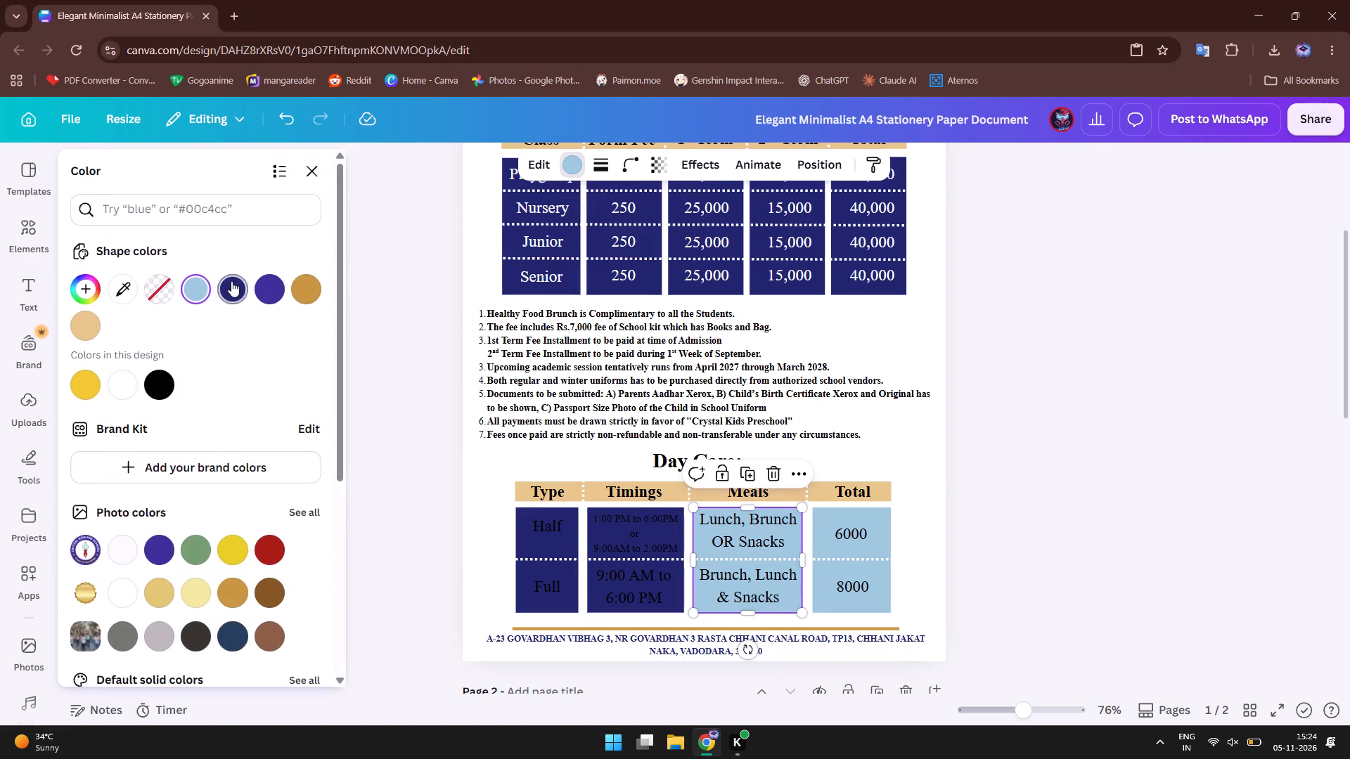
pyautogui.click(234, 281)
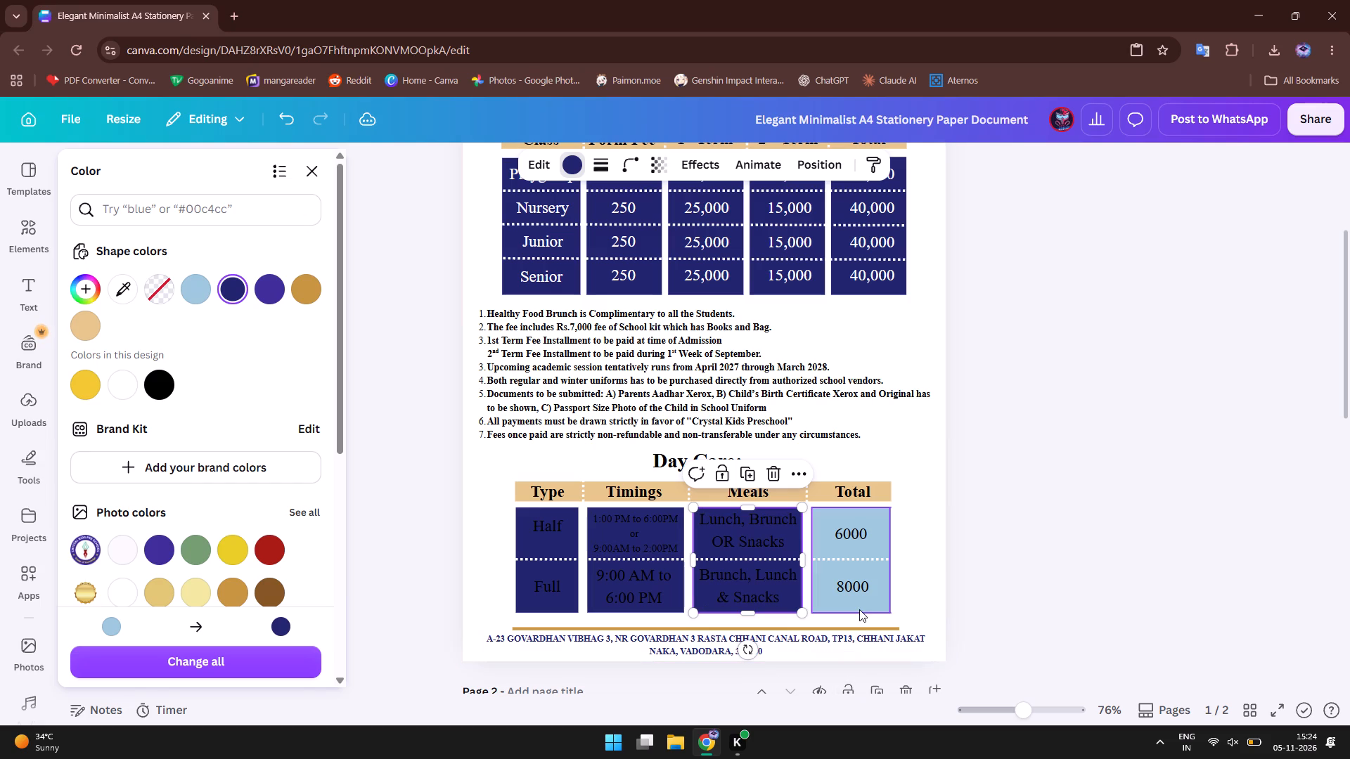
pyautogui.click(858, 611)
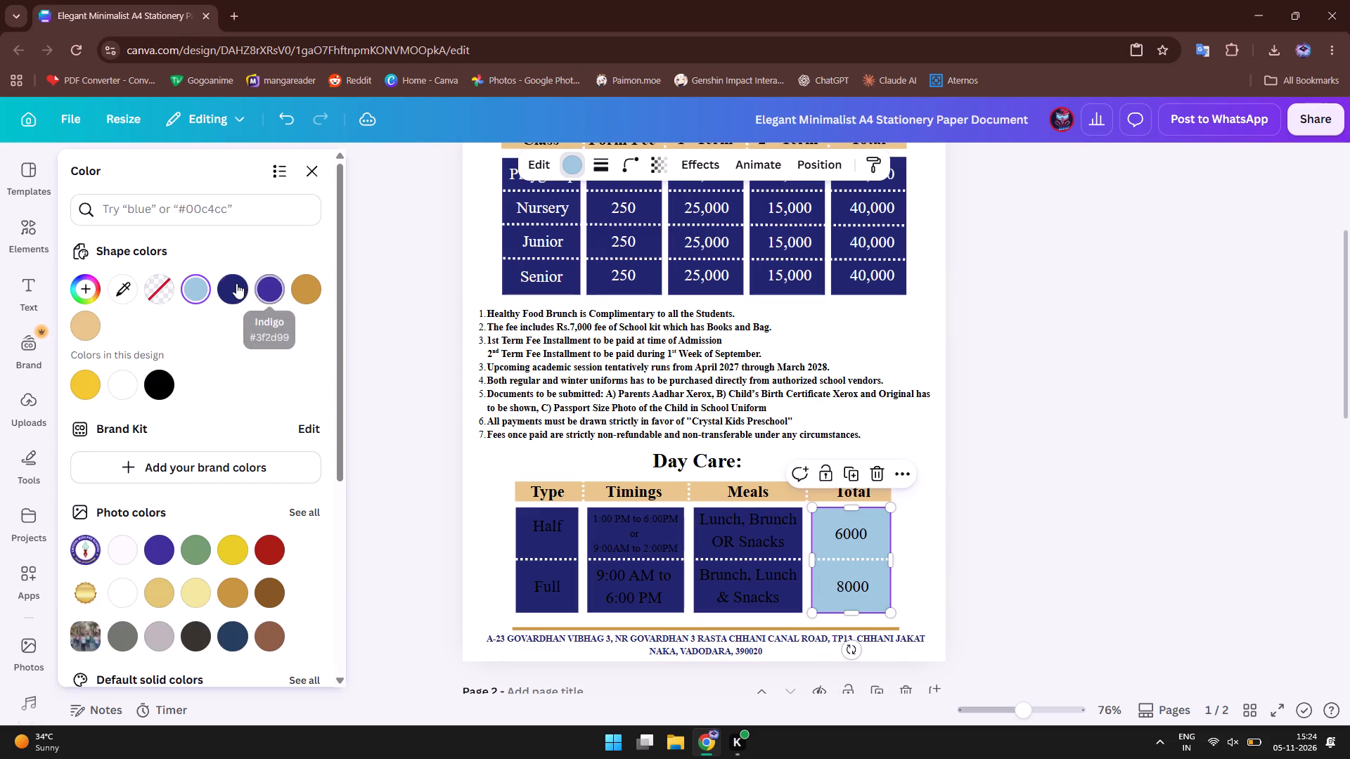
pyautogui.click(236, 283)
# Change the text colour of all Half and Full row entries in the Day Care table to white.
pyautogui.click(912, 564)
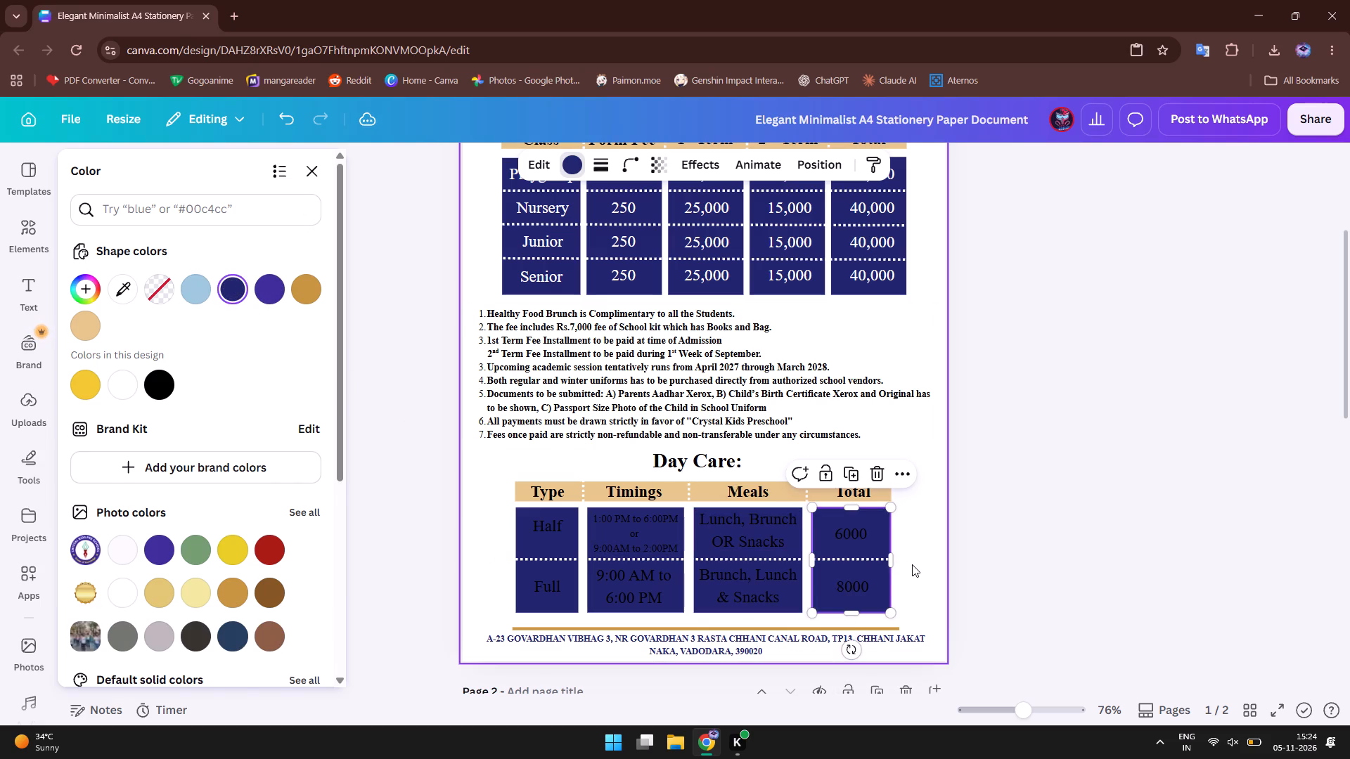
pyautogui.moveTo(915, 595); pyautogui.dragTo(532, 529)
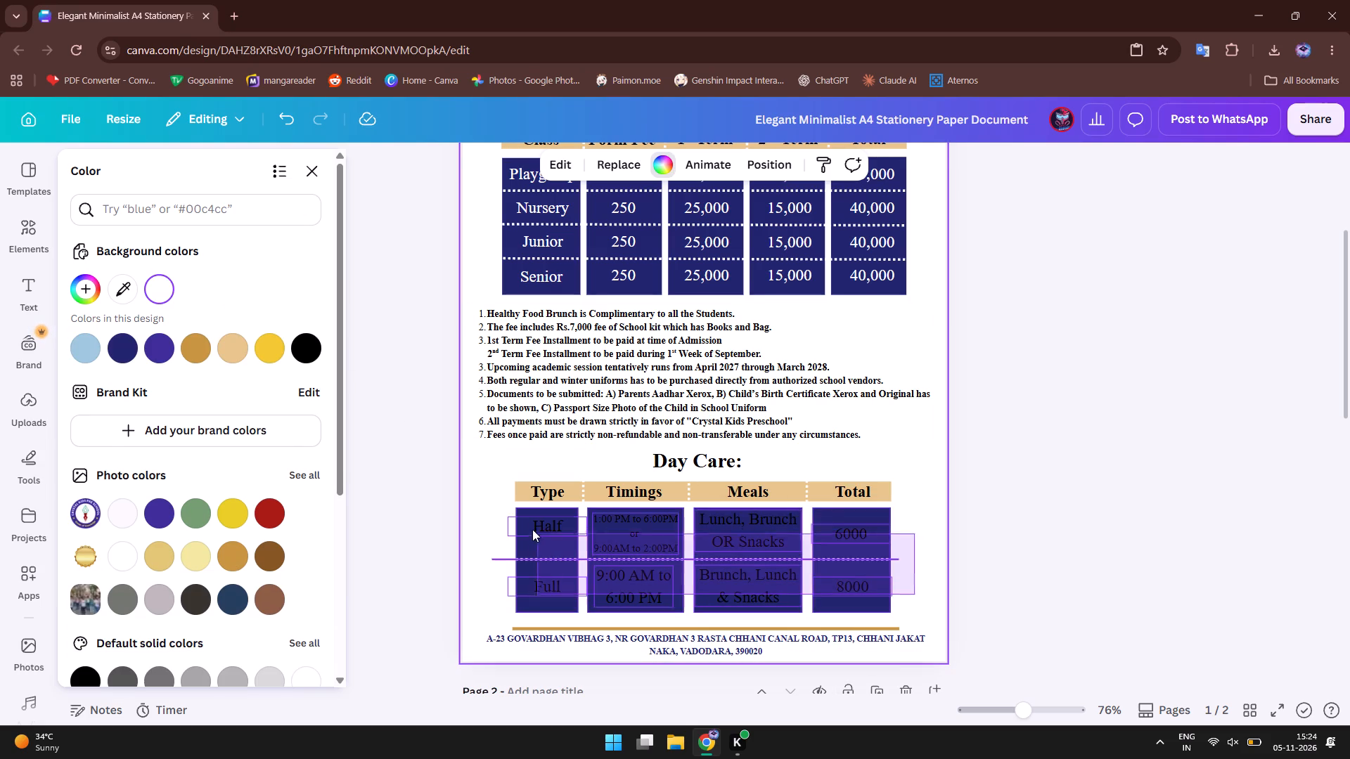
pyautogui.moveTo(532, 529); pyautogui.dragTo(534, 526)
pyautogui.click(385, 161)
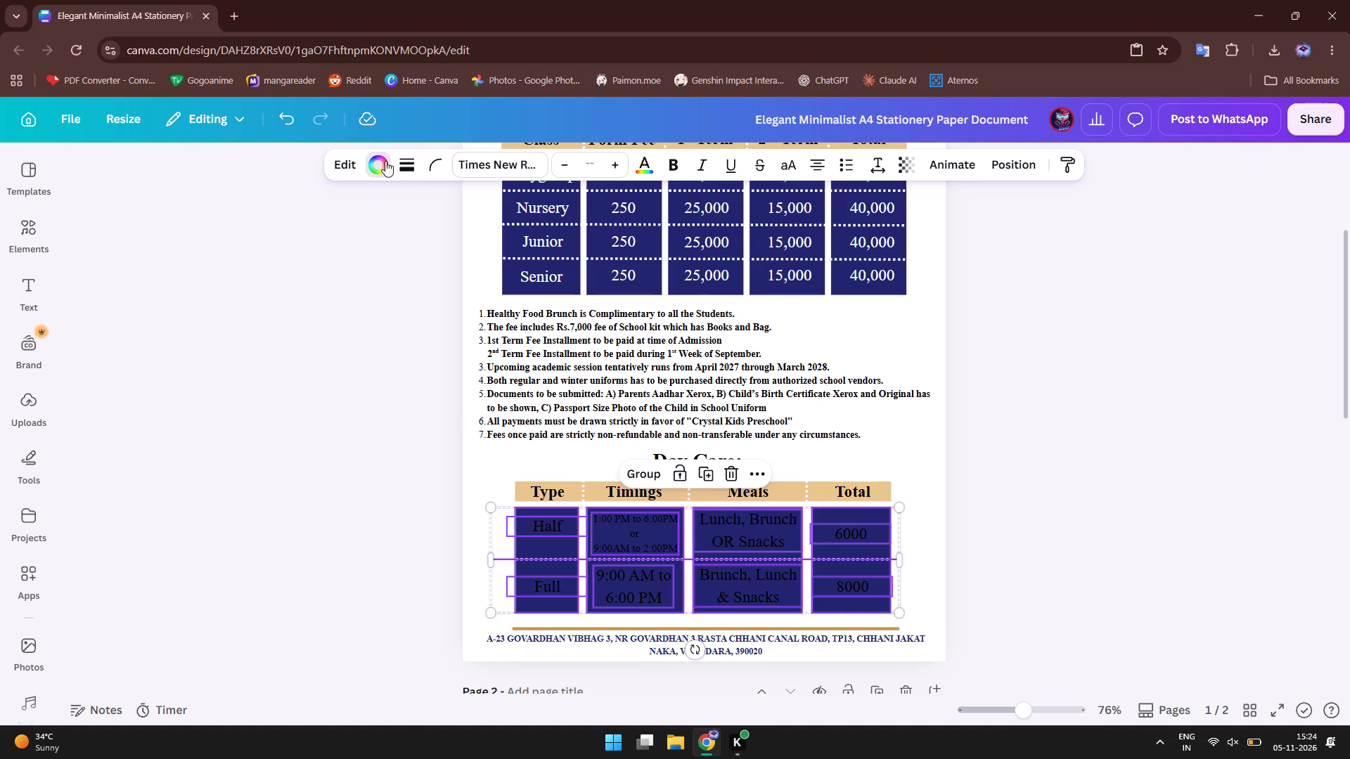
pyautogui.click(651, 168)
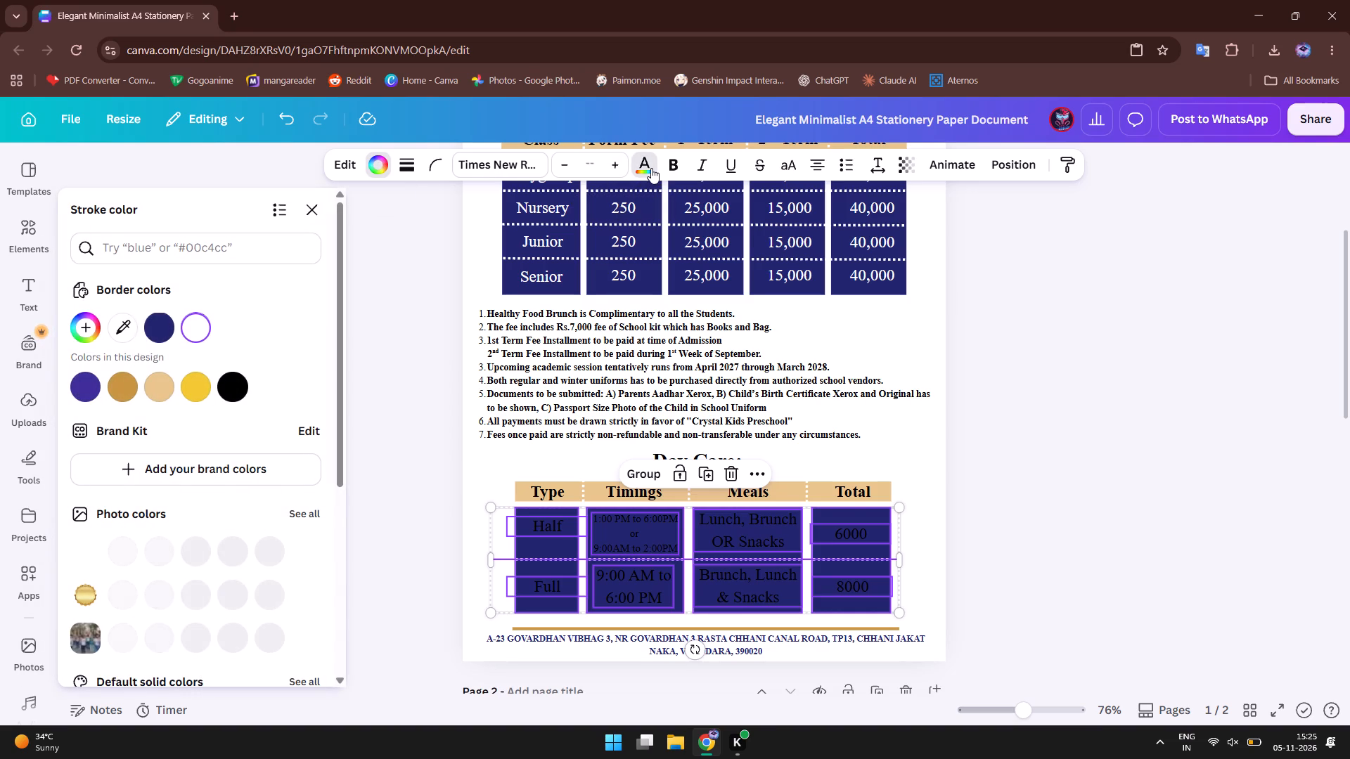
pyautogui.click(272, 329)
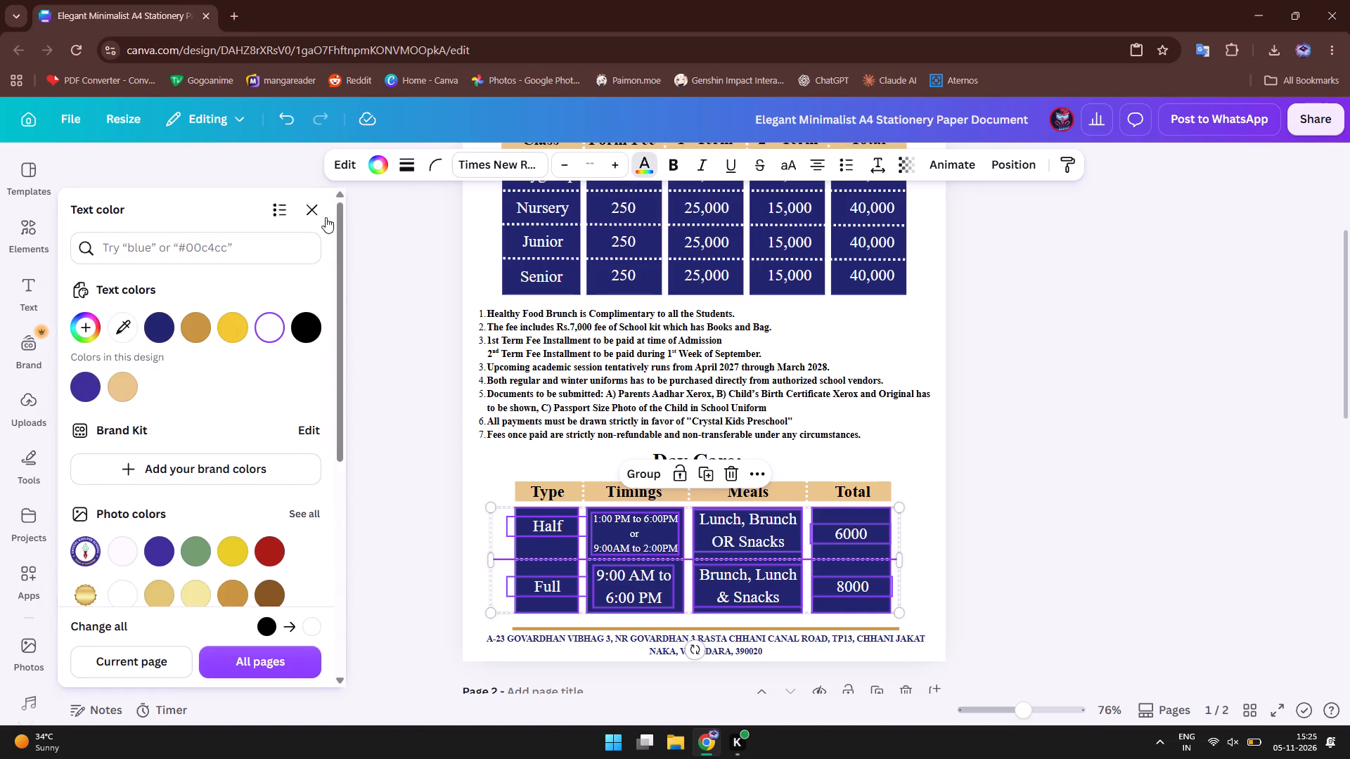
pyautogui.click(317, 209)
pyautogui.click(442, 462)
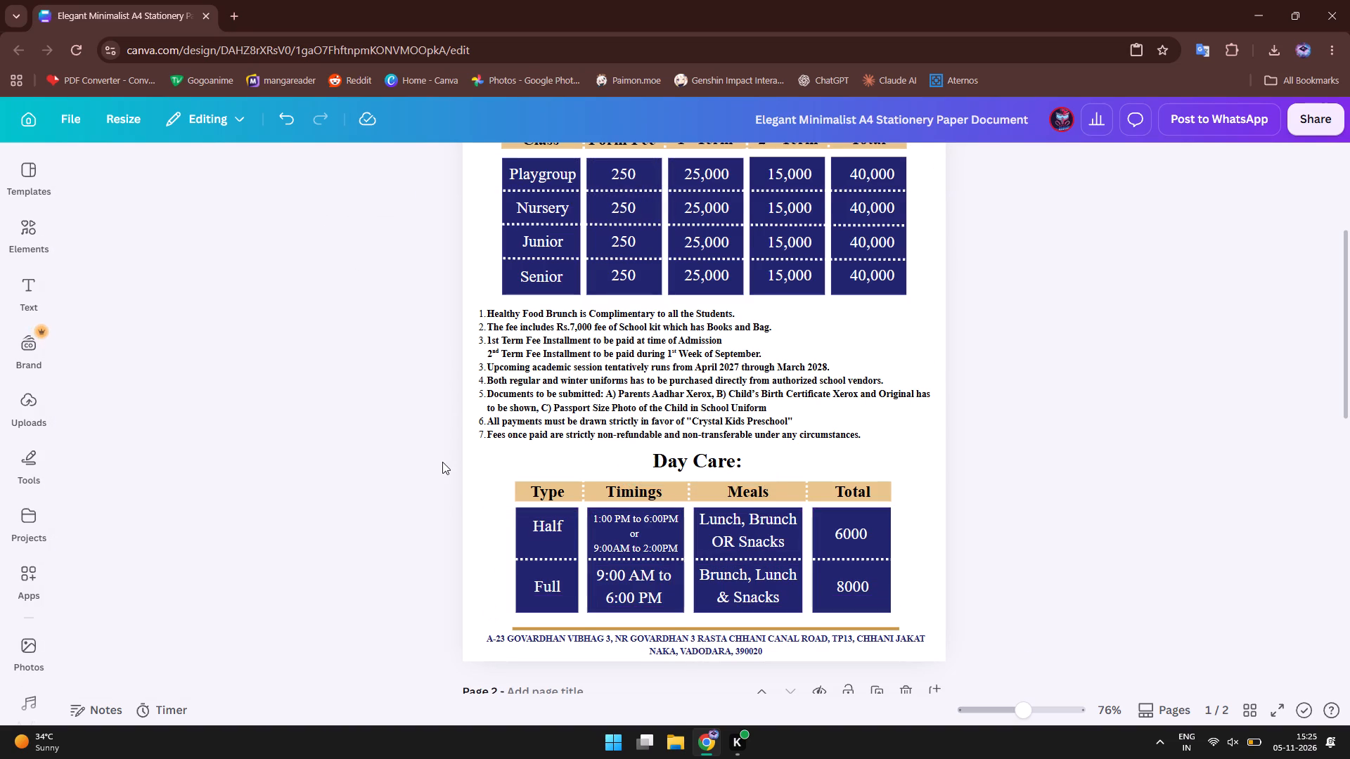
pyautogui.scroll(1, 937, 450)
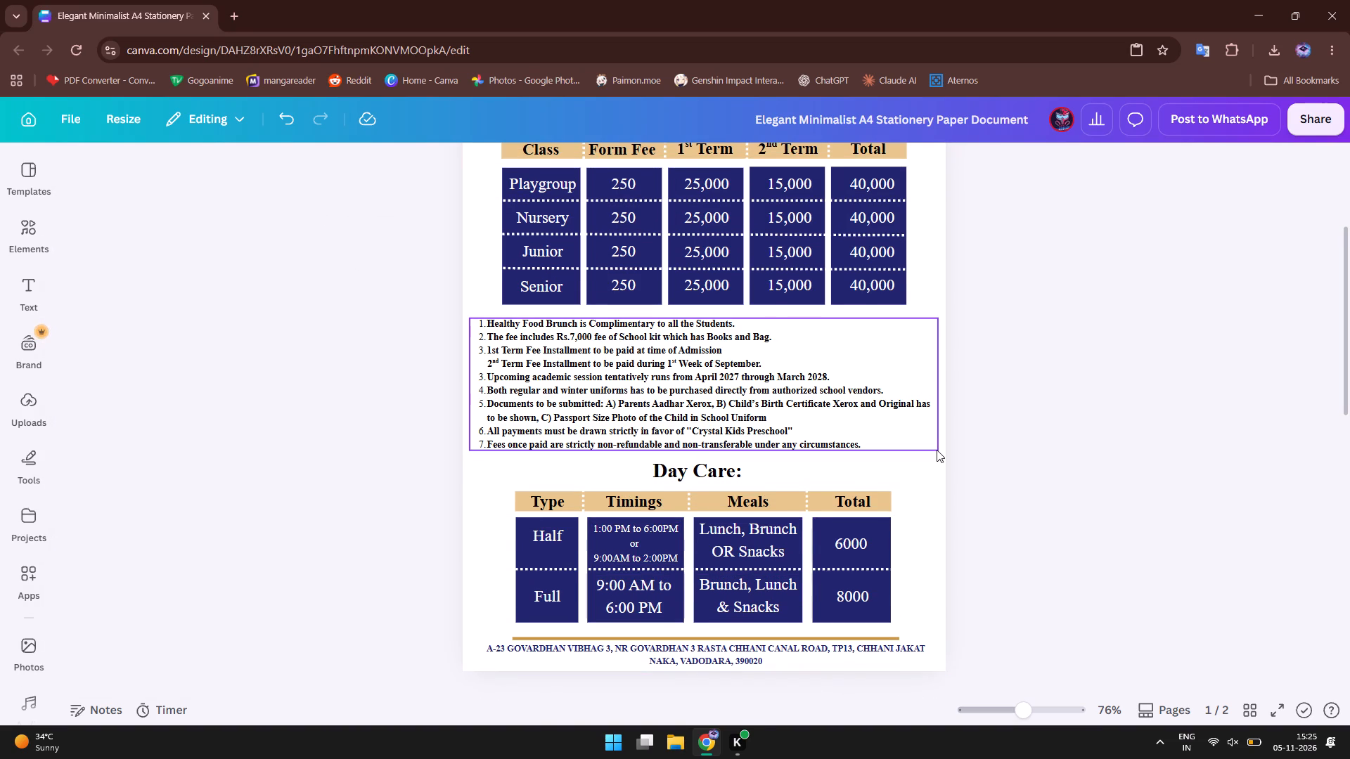
# Review the recoloured Fee Structure and Day Care tables on page 1 and compare their look with page 2.
pyautogui.scroll(2, 1070, 505)
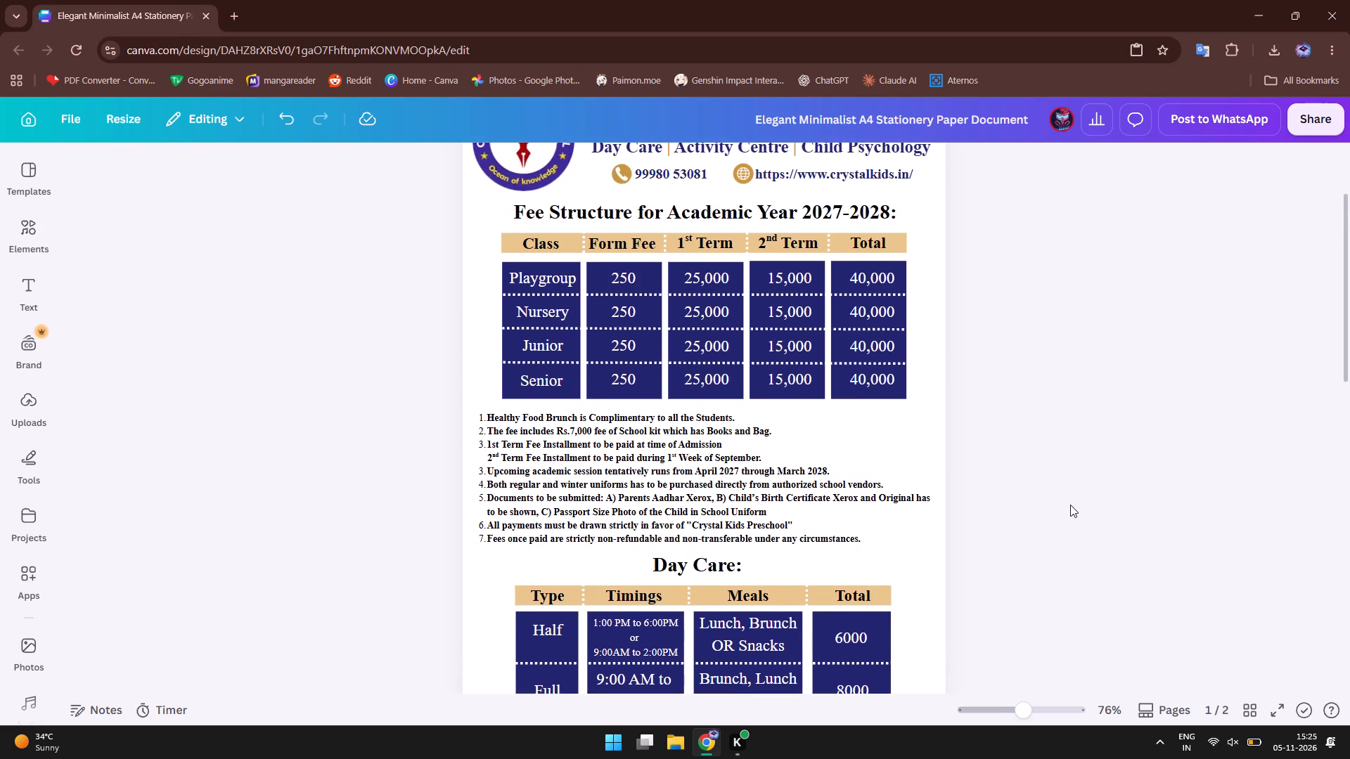
pyautogui.scroll(-1, 1070, 505)
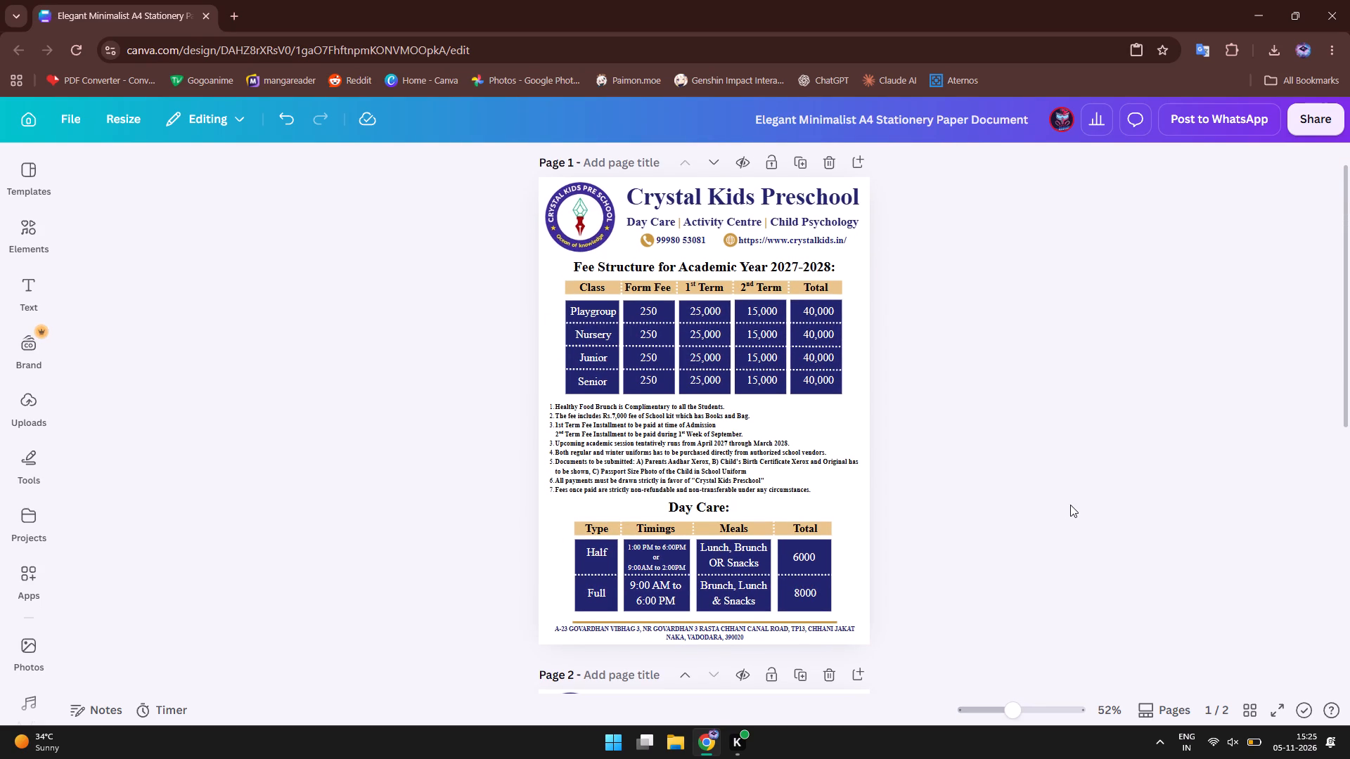
pyautogui.scroll(-8, 1070, 505)
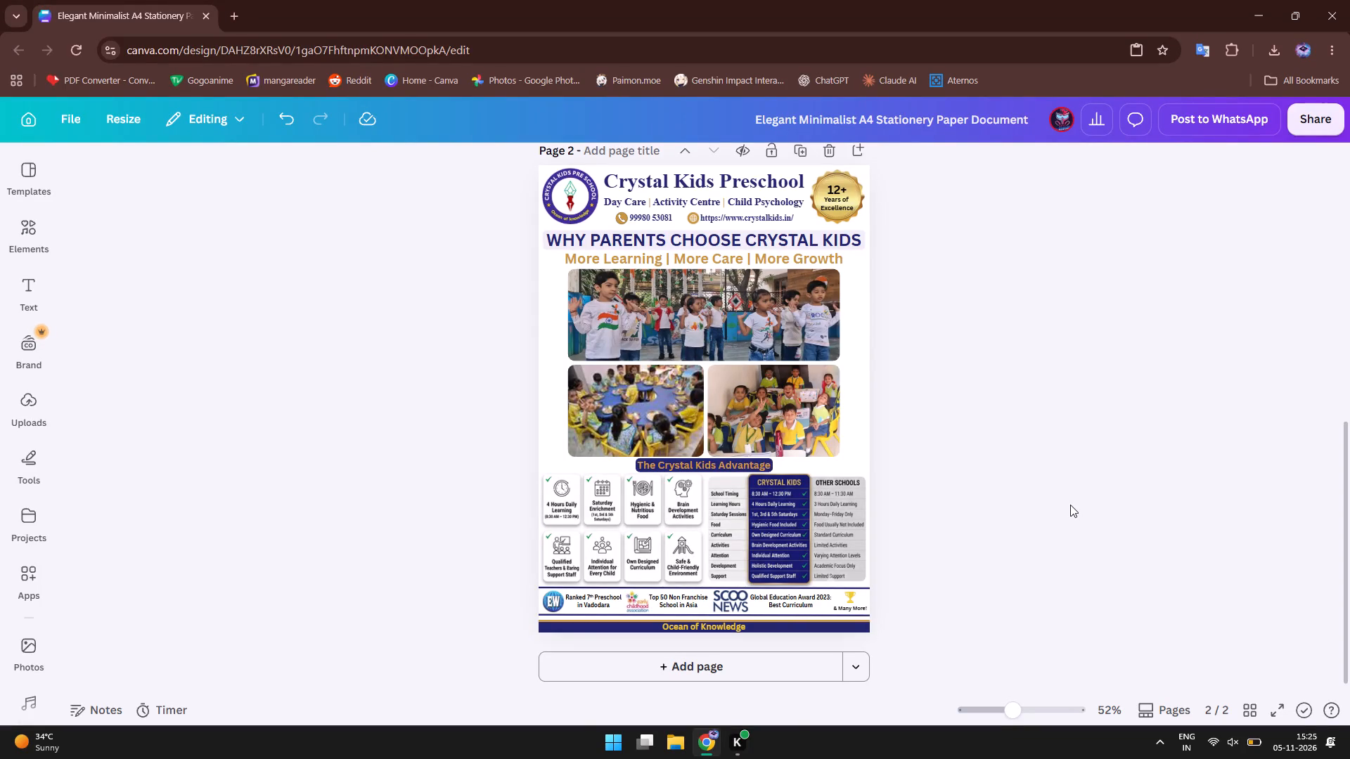
pyautogui.scroll(2, 1070, 505)
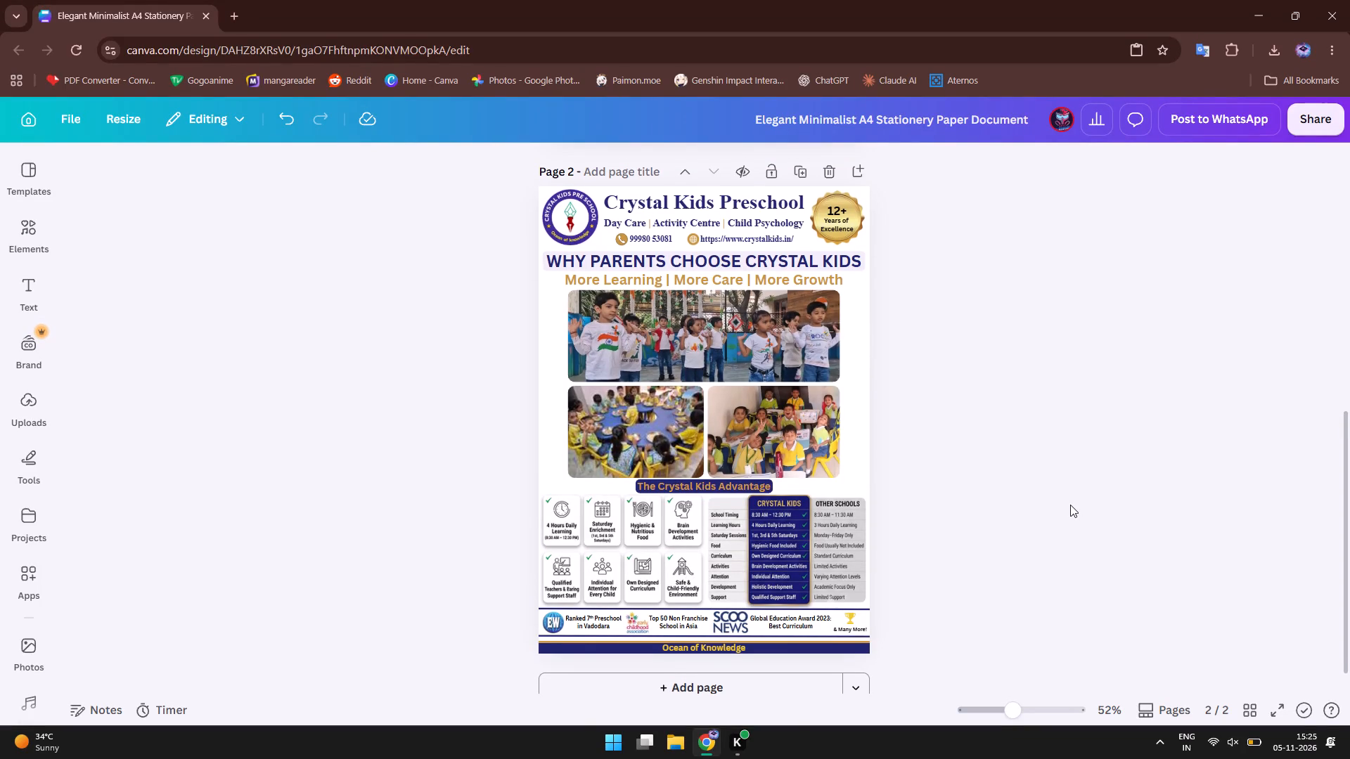
pyautogui.scroll(3, 1070, 505)
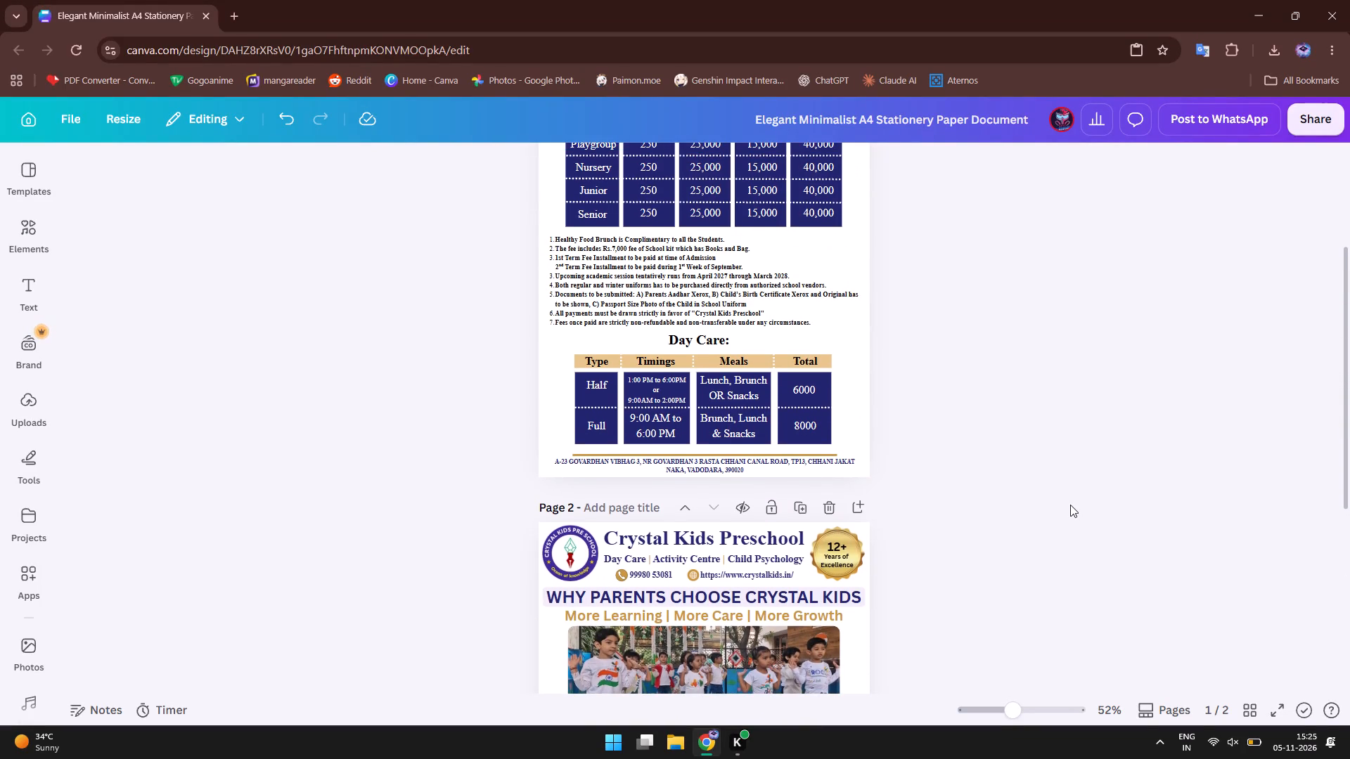
pyautogui.scroll(2, 1070, 505)
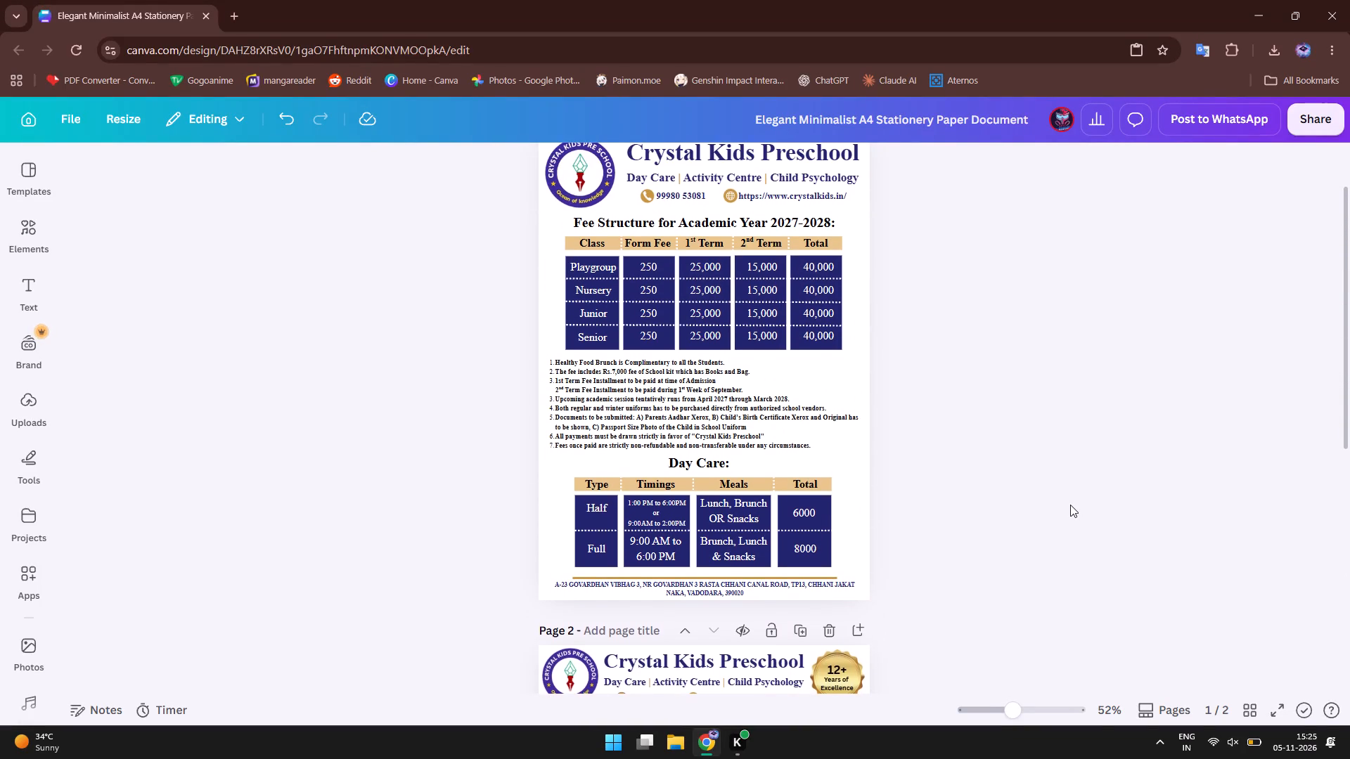
pyautogui.scroll(1, 1070, 505)
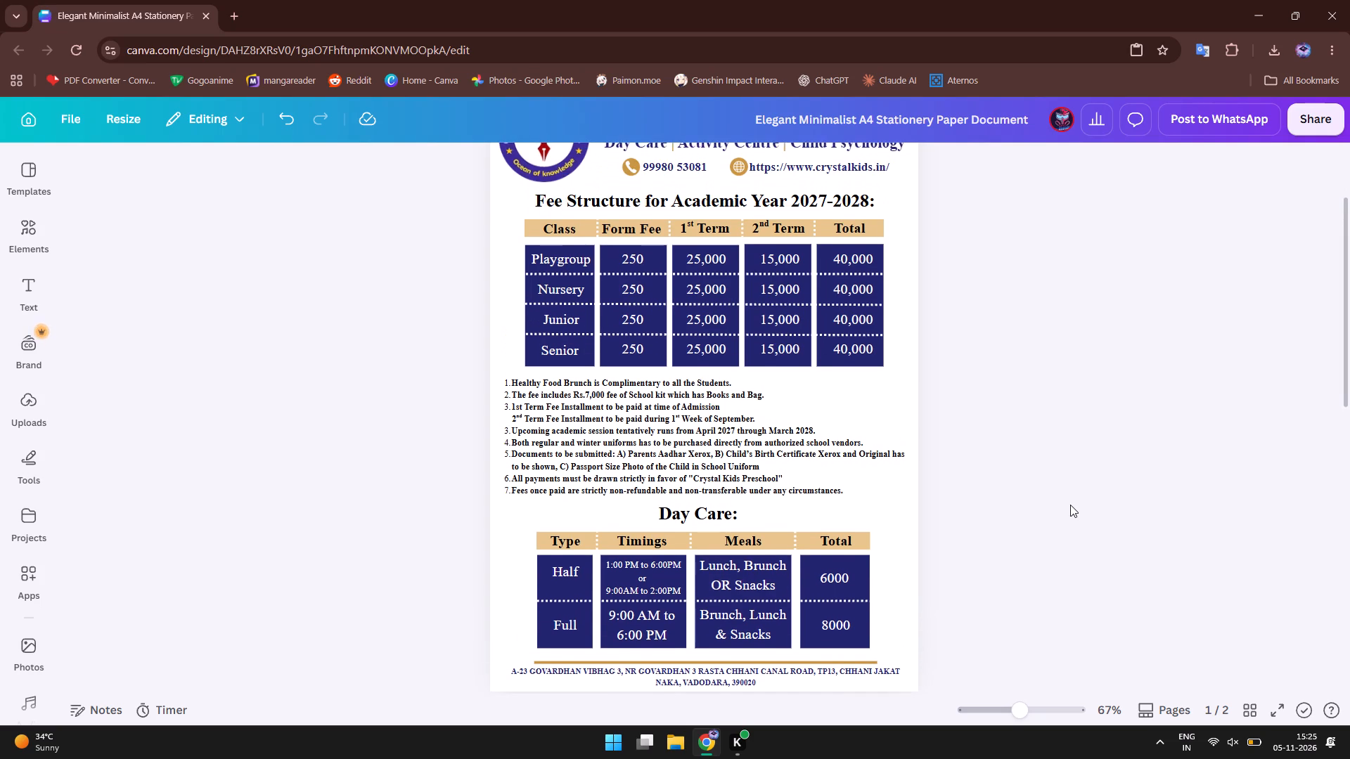
pyautogui.scroll(1, 1070, 505)
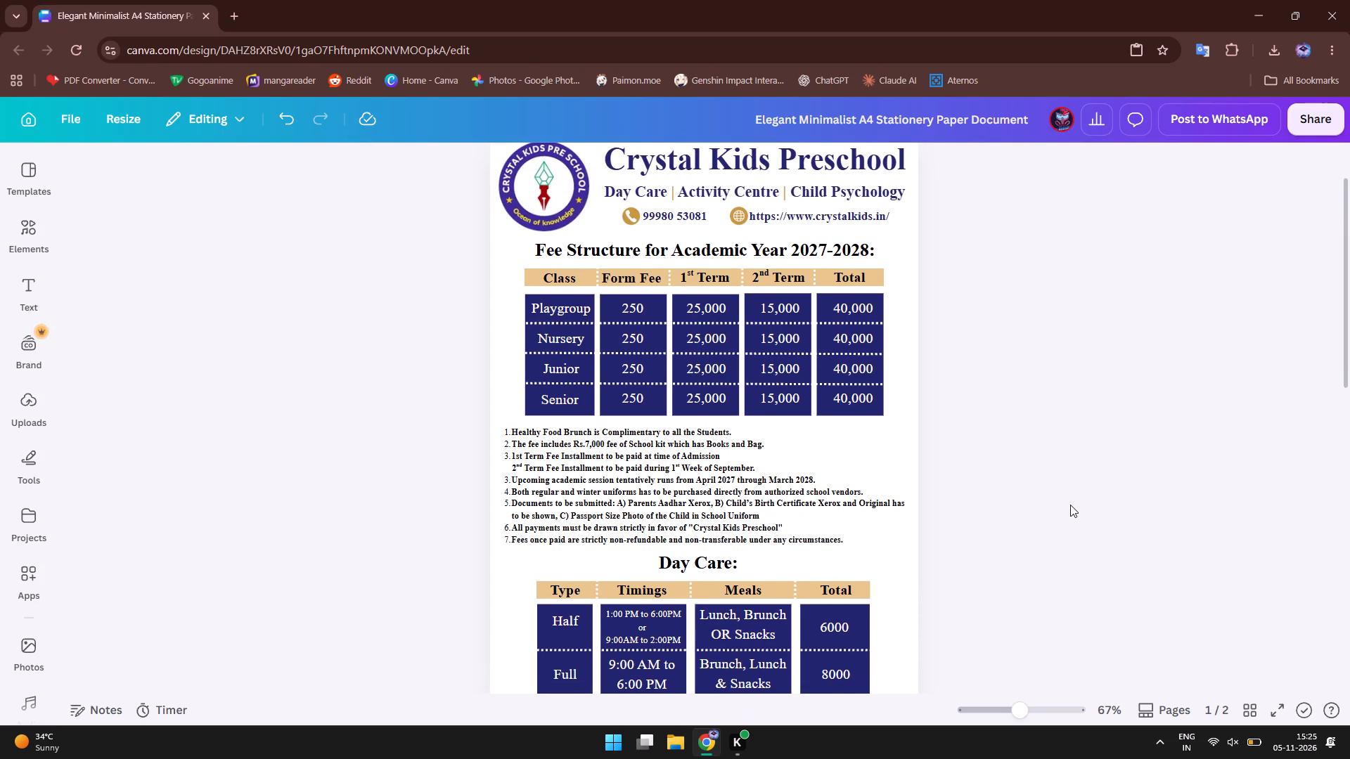
pyautogui.scroll(-1, 1039, 499)
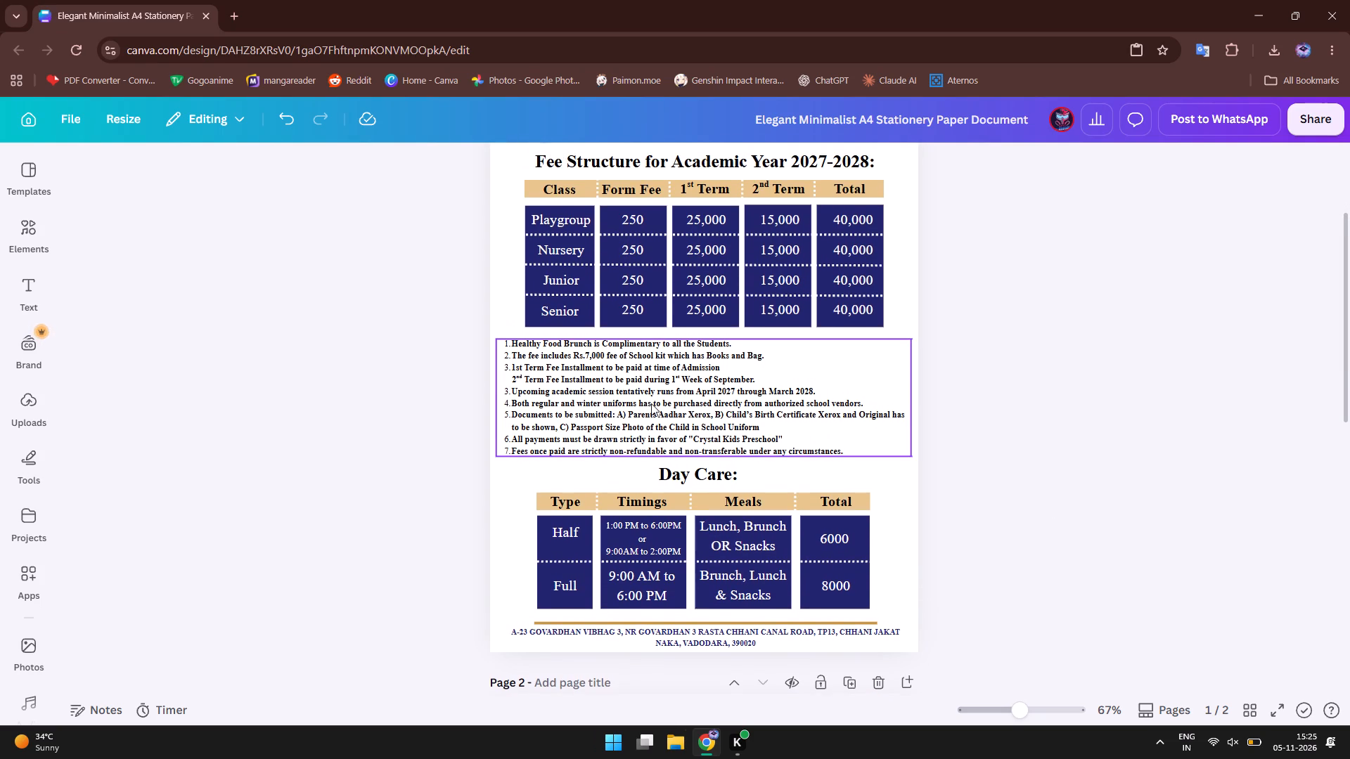
# Move the numbered fee notes on page 1 slightly up, keeping them centred, with a 0.6 gap above the Day Care heading.
pyautogui.click(652, 405)
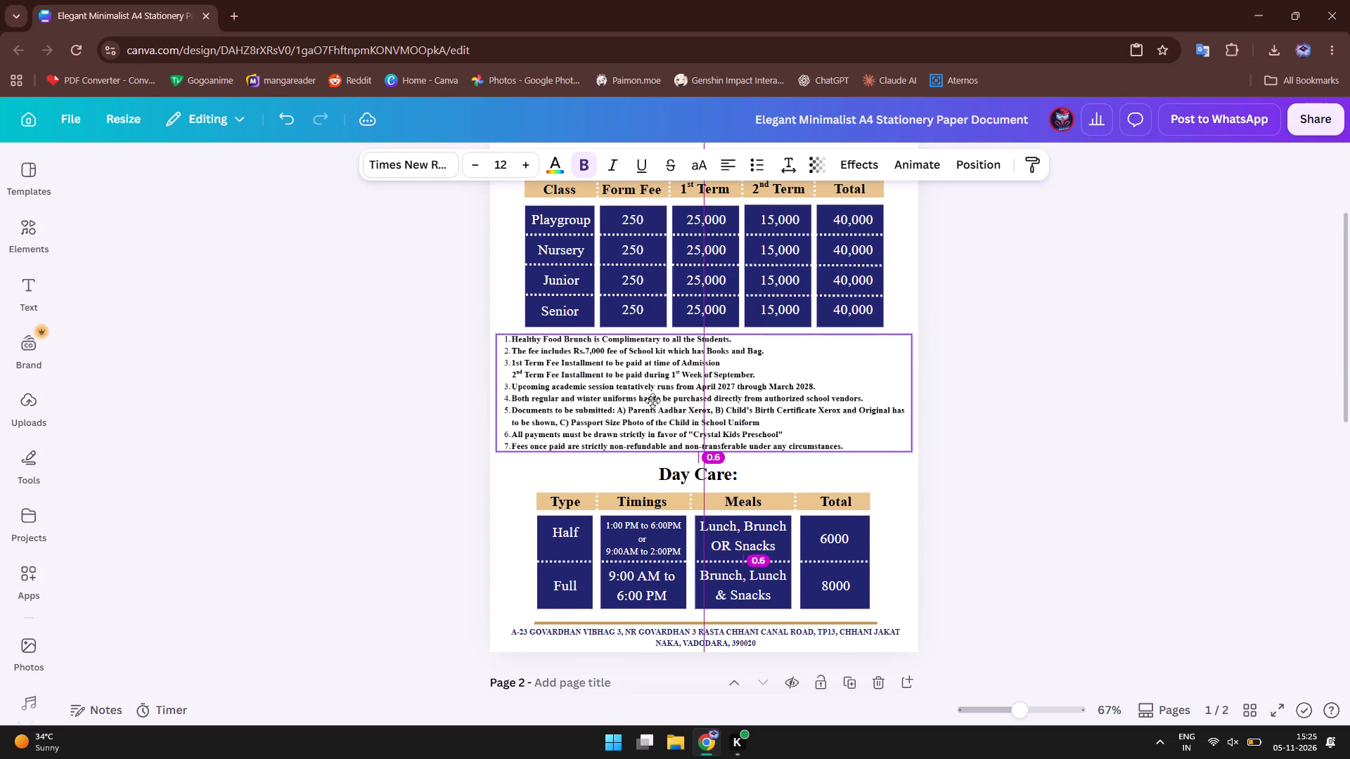
pyautogui.click(1020, 356)
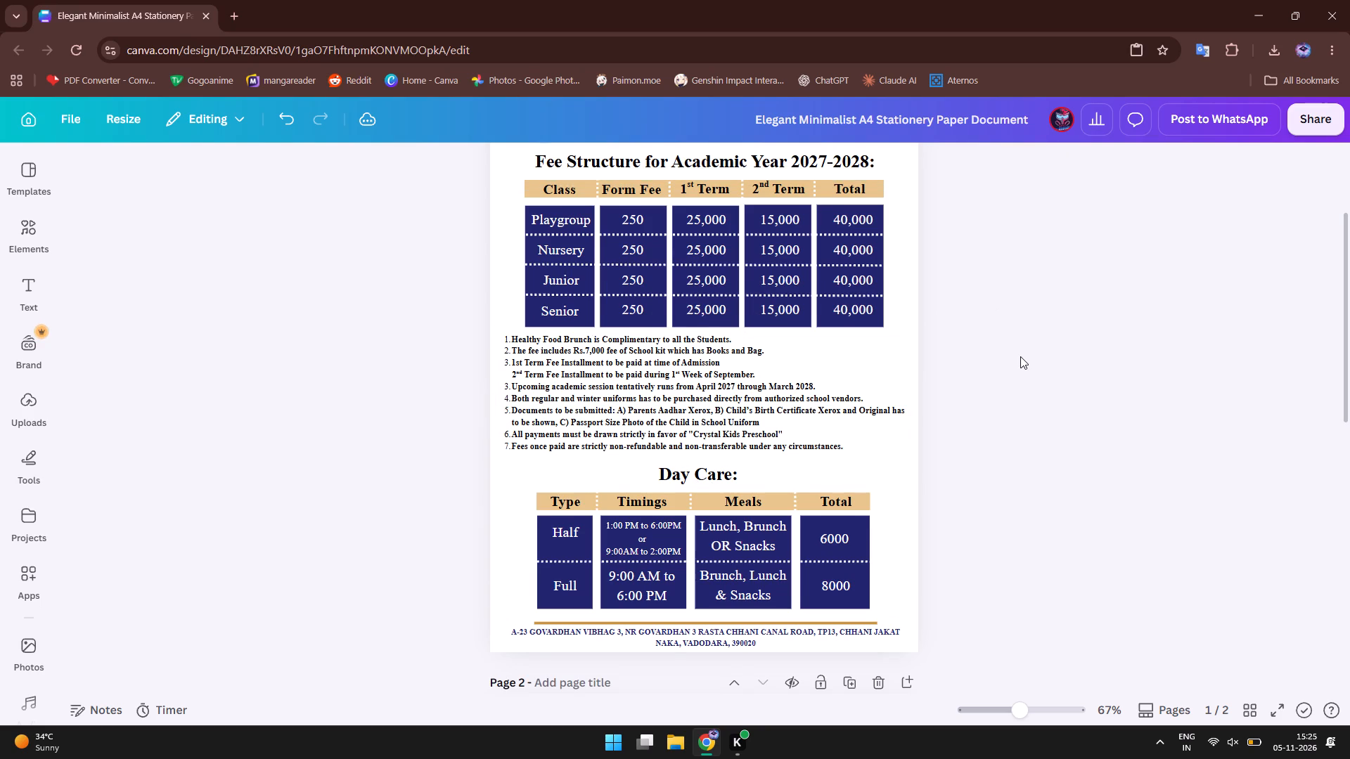
# Shorten the Class, Form Fee and 1st Term column backgrounds from their bottom edges to one common line, about 5.7 high.
pyautogui.scroll(1, 1020, 356)
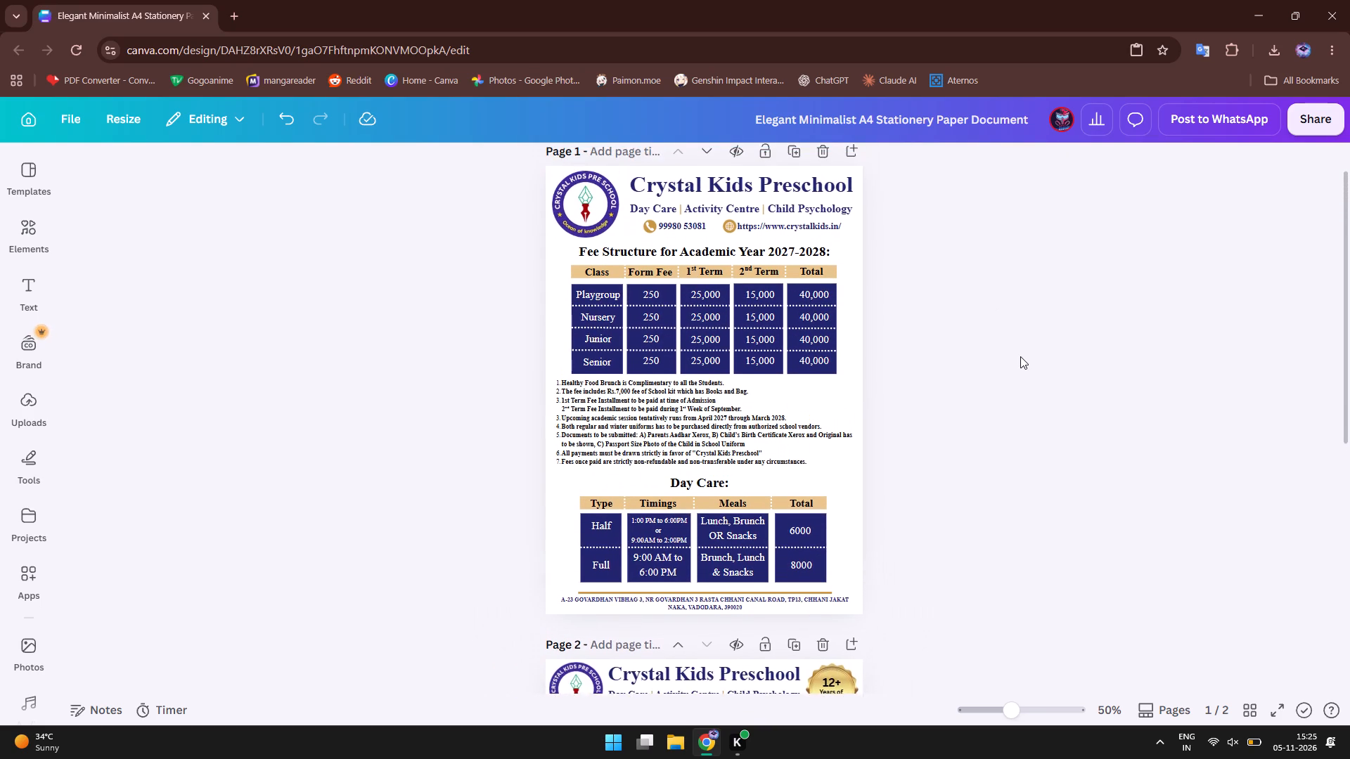
pyautogui.scroll(1, 1020, 356)
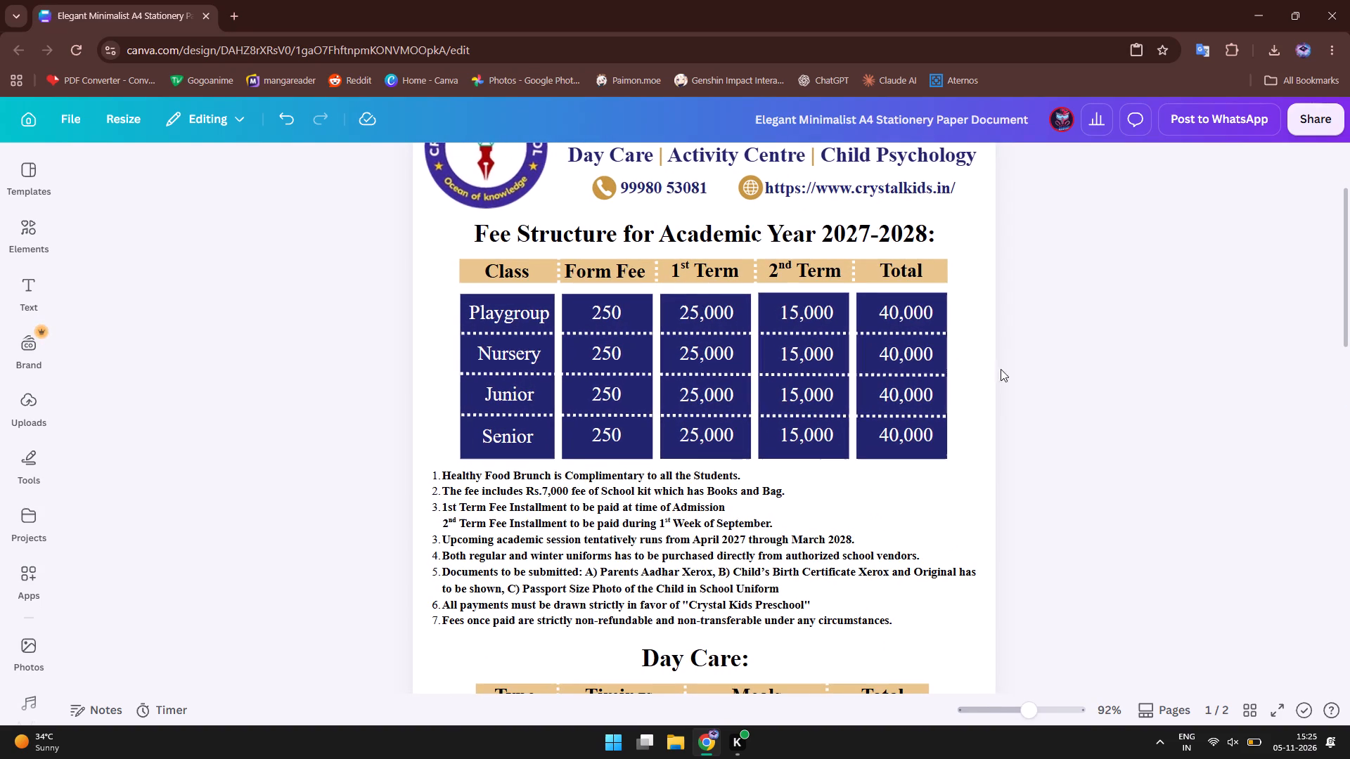
pyautogui.click(546, 454)
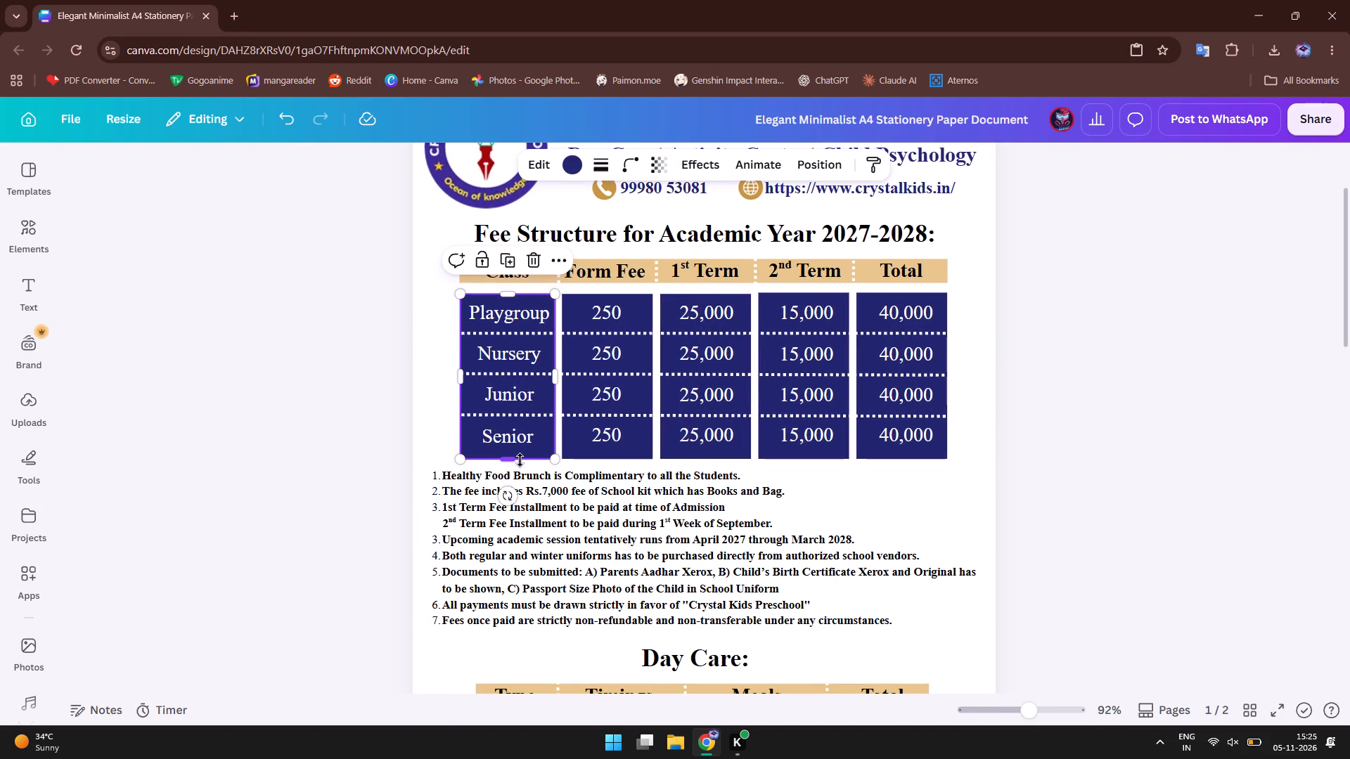
pyautogui.click(520, 460)
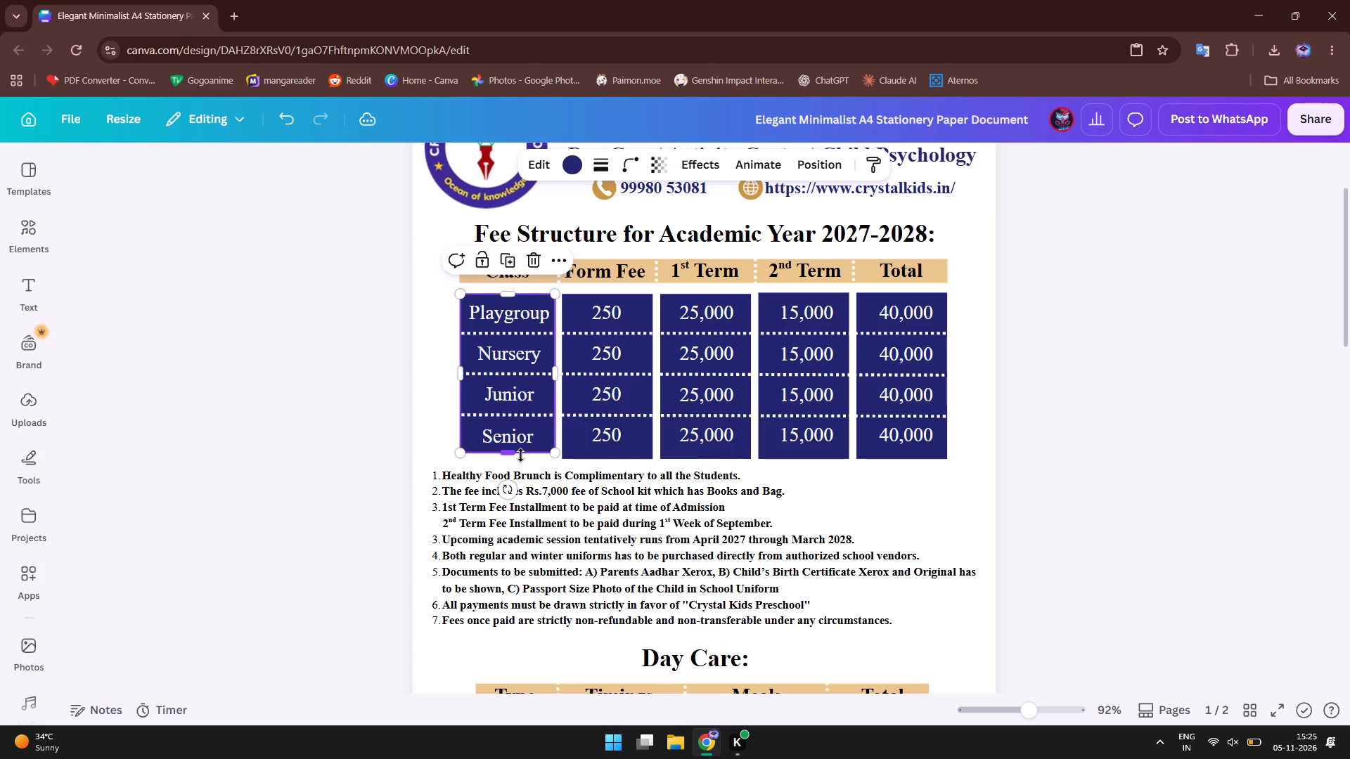
pyautogui.click(536, 460)
pyautogui.click(612, 455)
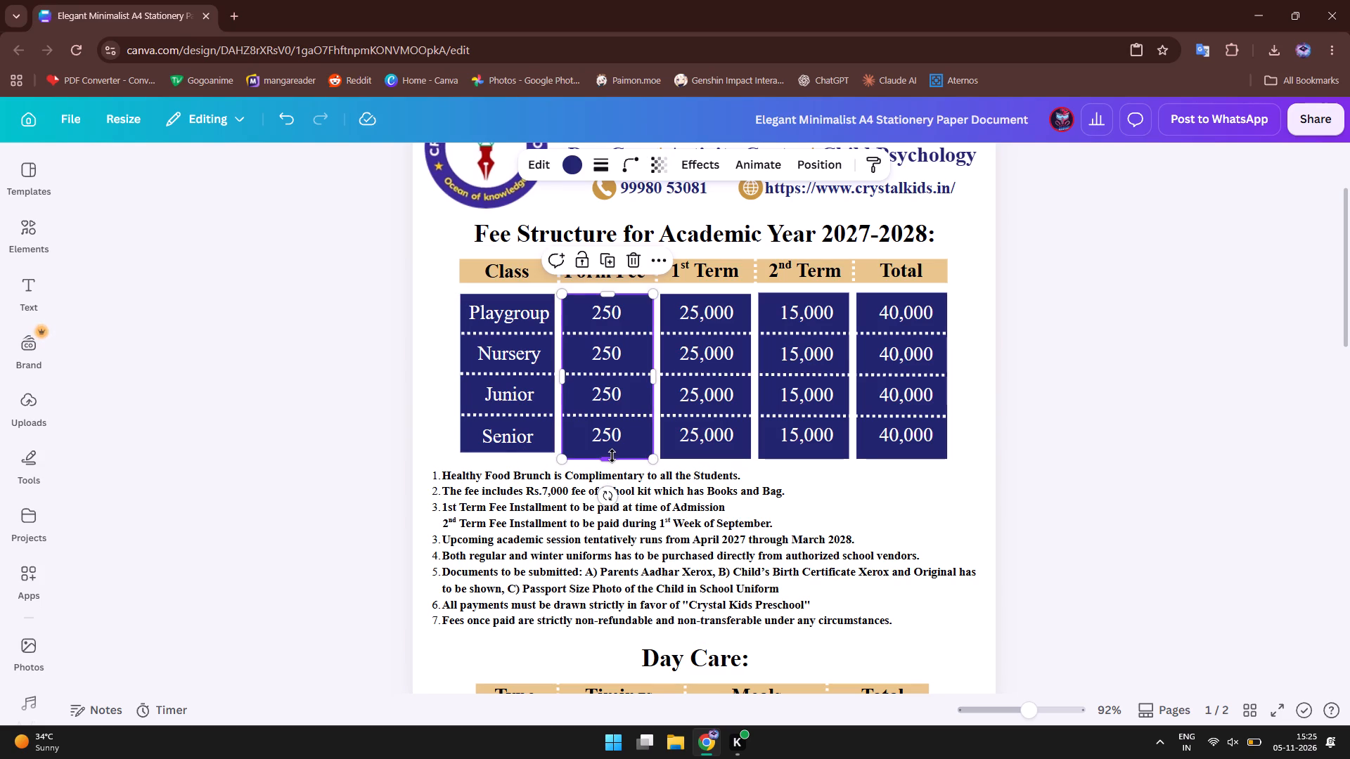
pyautogui.click(612, 455)
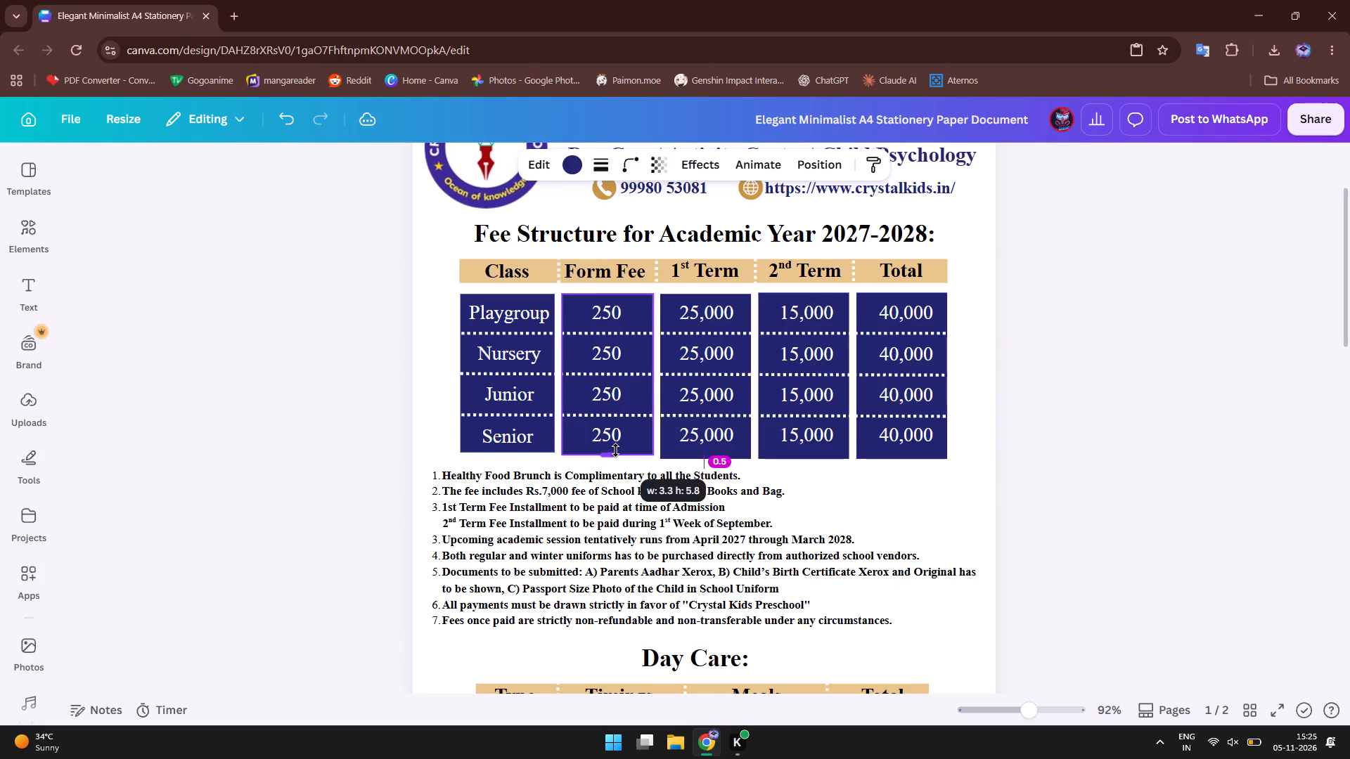
pyautogui.click(716, 451)
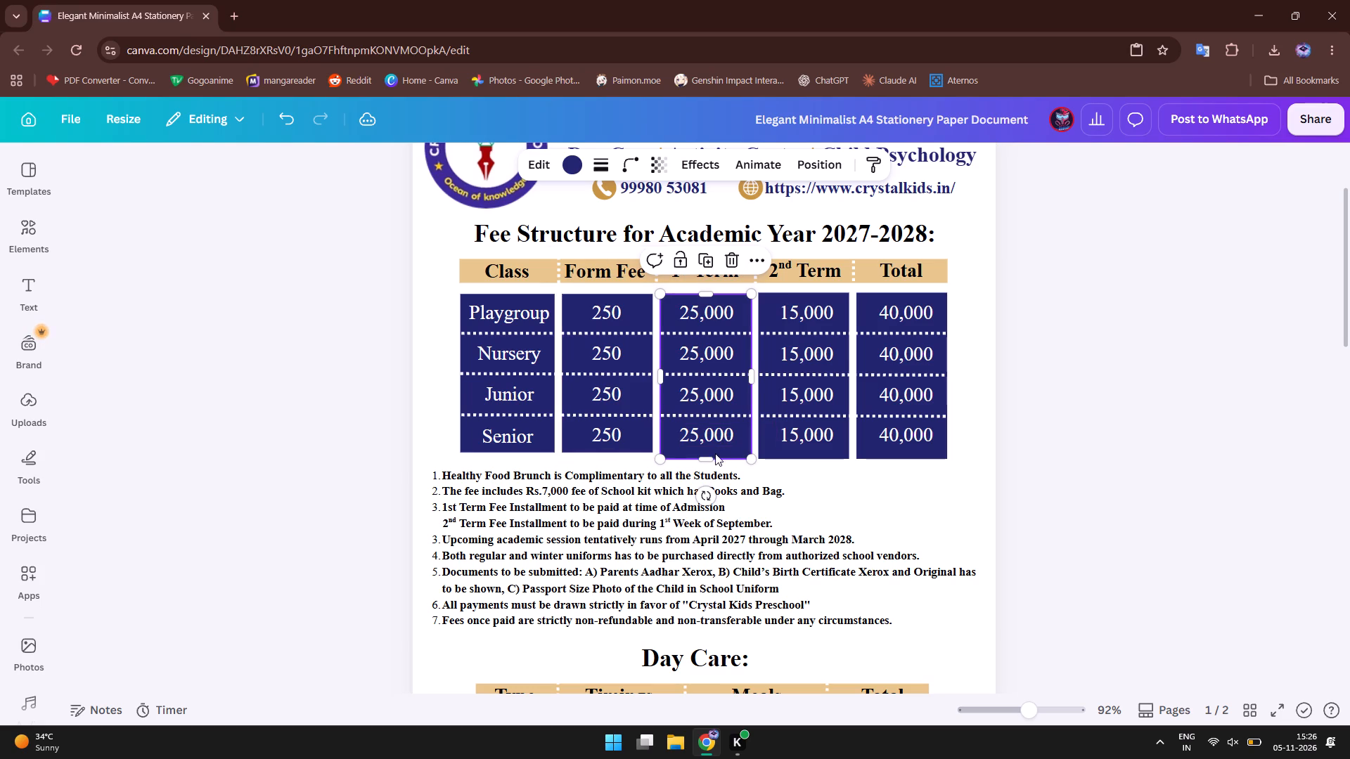
pyautogui.click(714, 456)
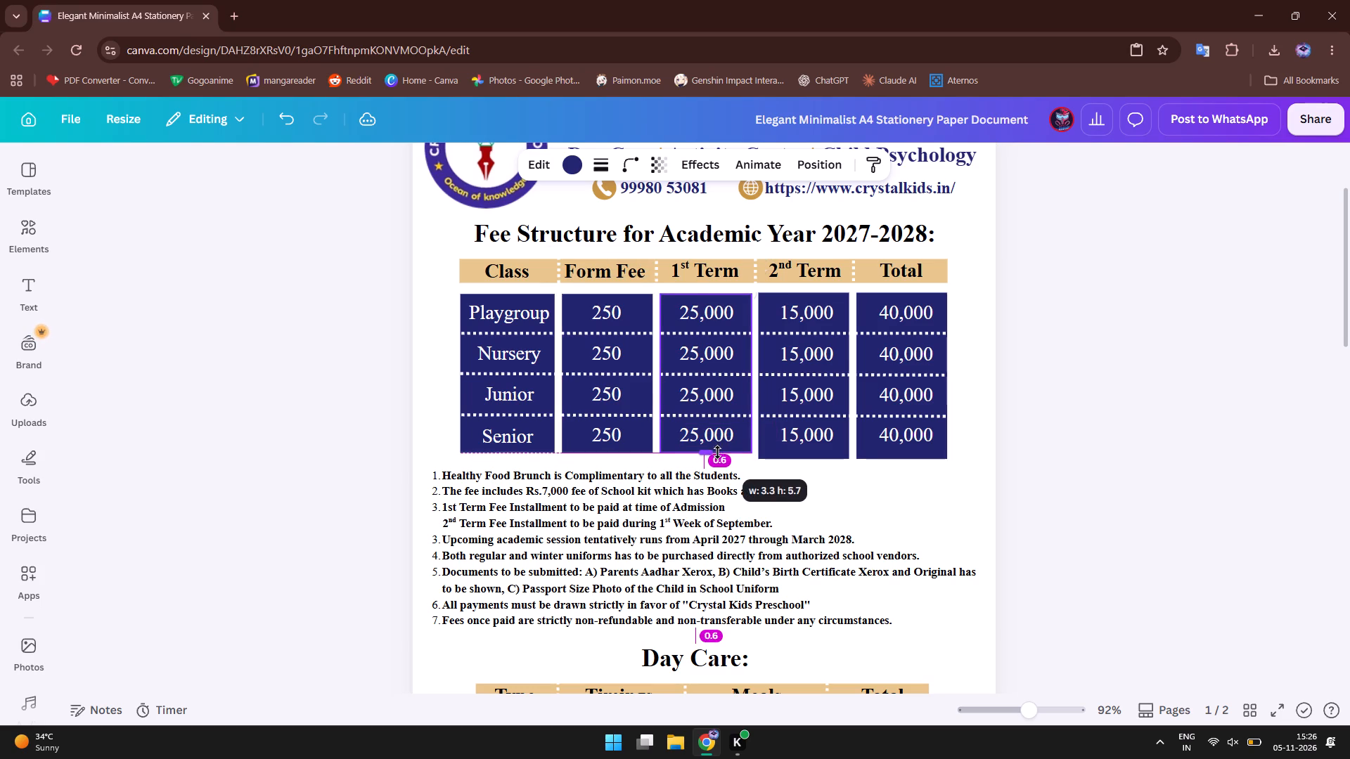
# Shorten the 2nd Term and Total column backgrounds from the bottom to align with the other Fee Structure columns, undoing any accidental column shift.
pyautogui.click(809, 454)
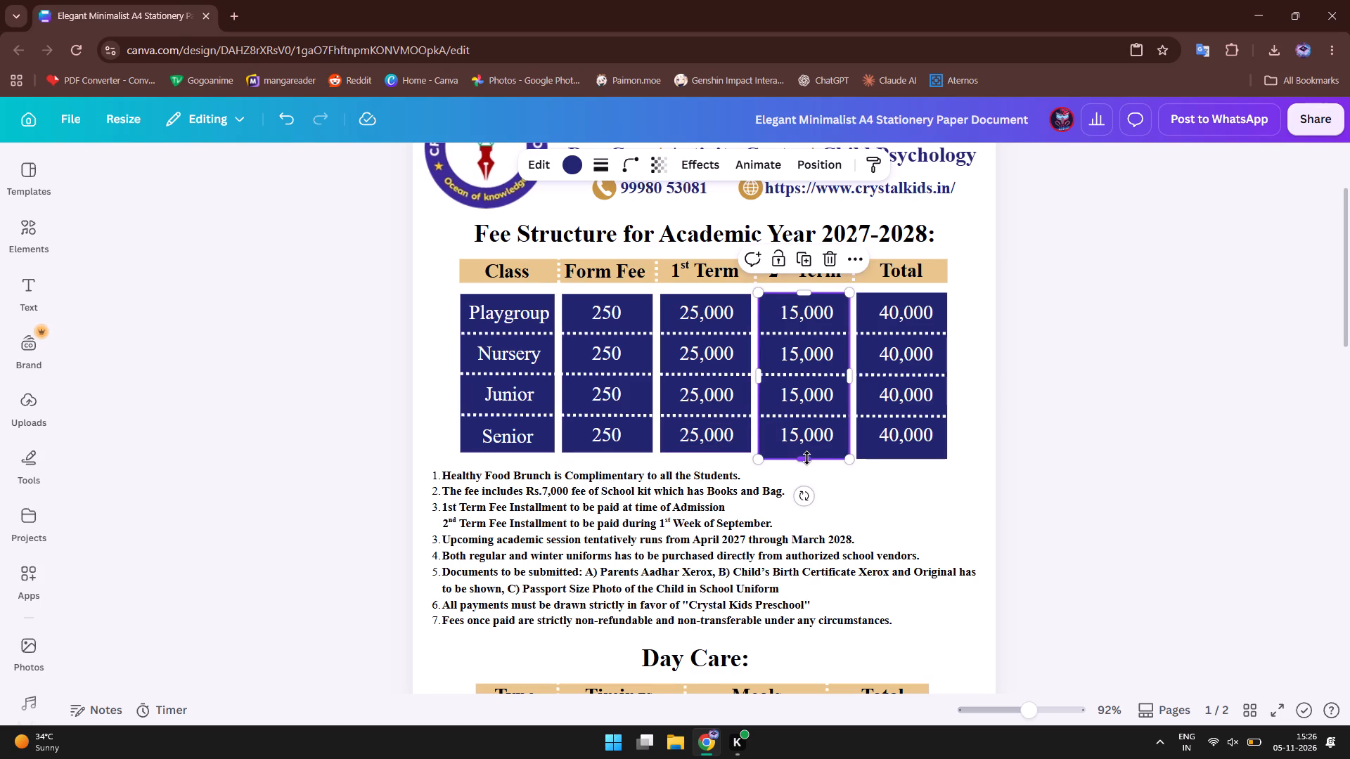
pyautogui.click(806, 458)
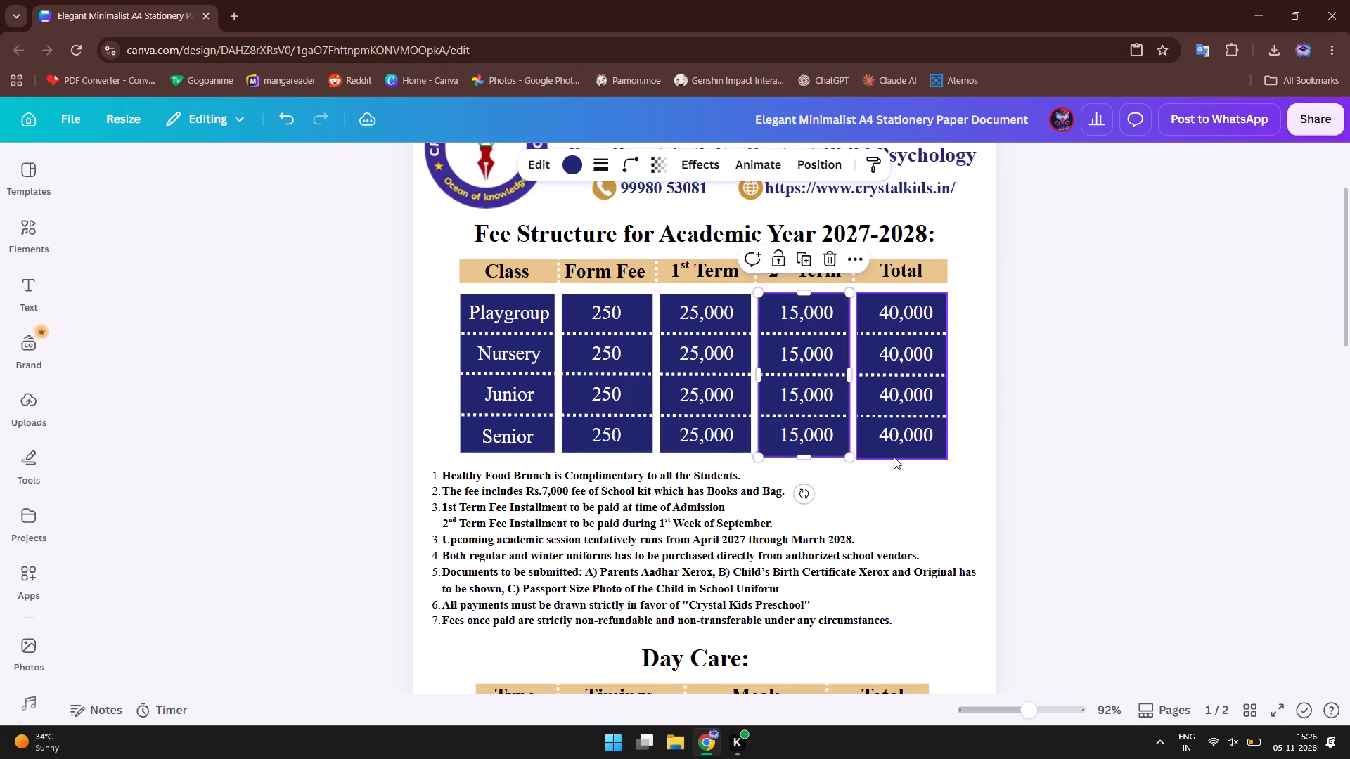
pyautogui.click(894, 457)
pyautogui.click(894, 457)
pyautogui.moveTo(894, 457); pyautogui.dragTo(896, 451)
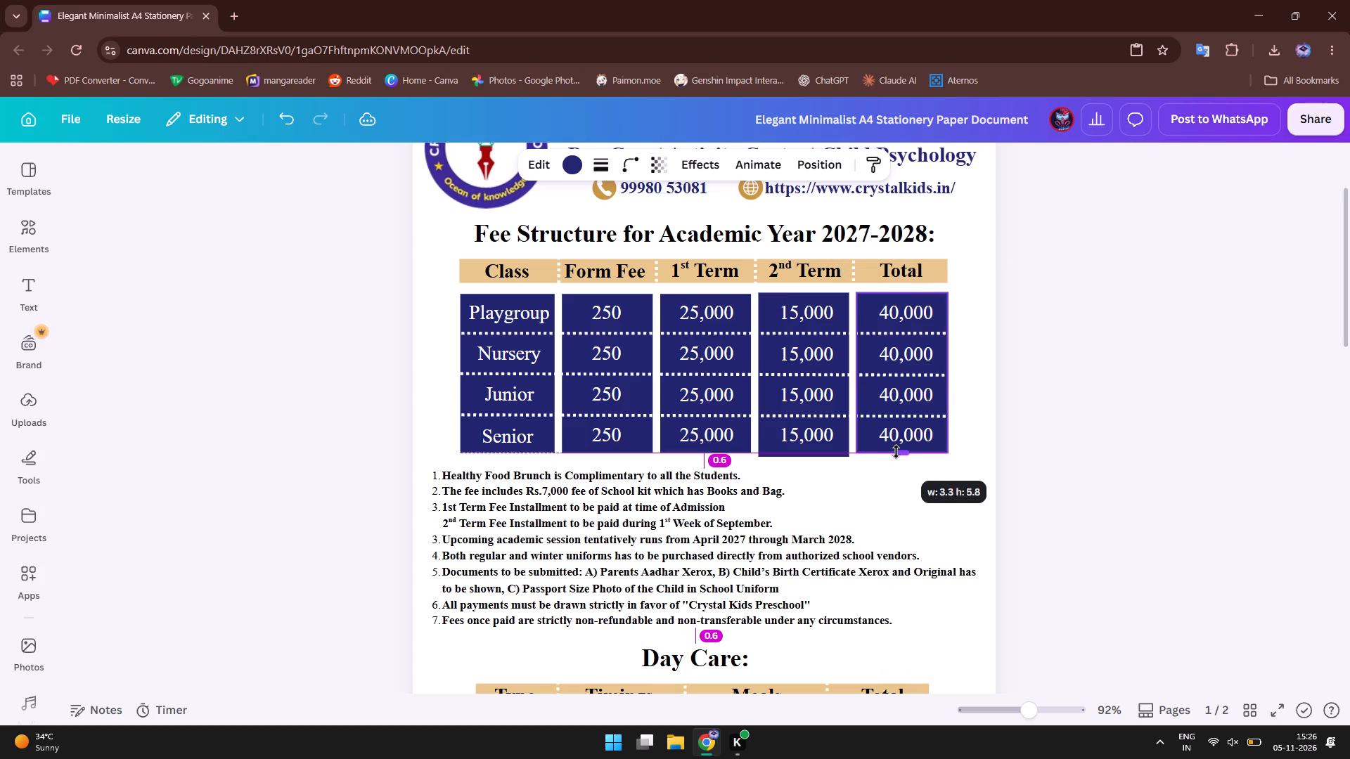
pyautogui.moveTo(896, 451); pyautogui.dragTo(896, 450)
pyautogui.moveTo(835, 452); pyautogui.dragTo(806, 458)
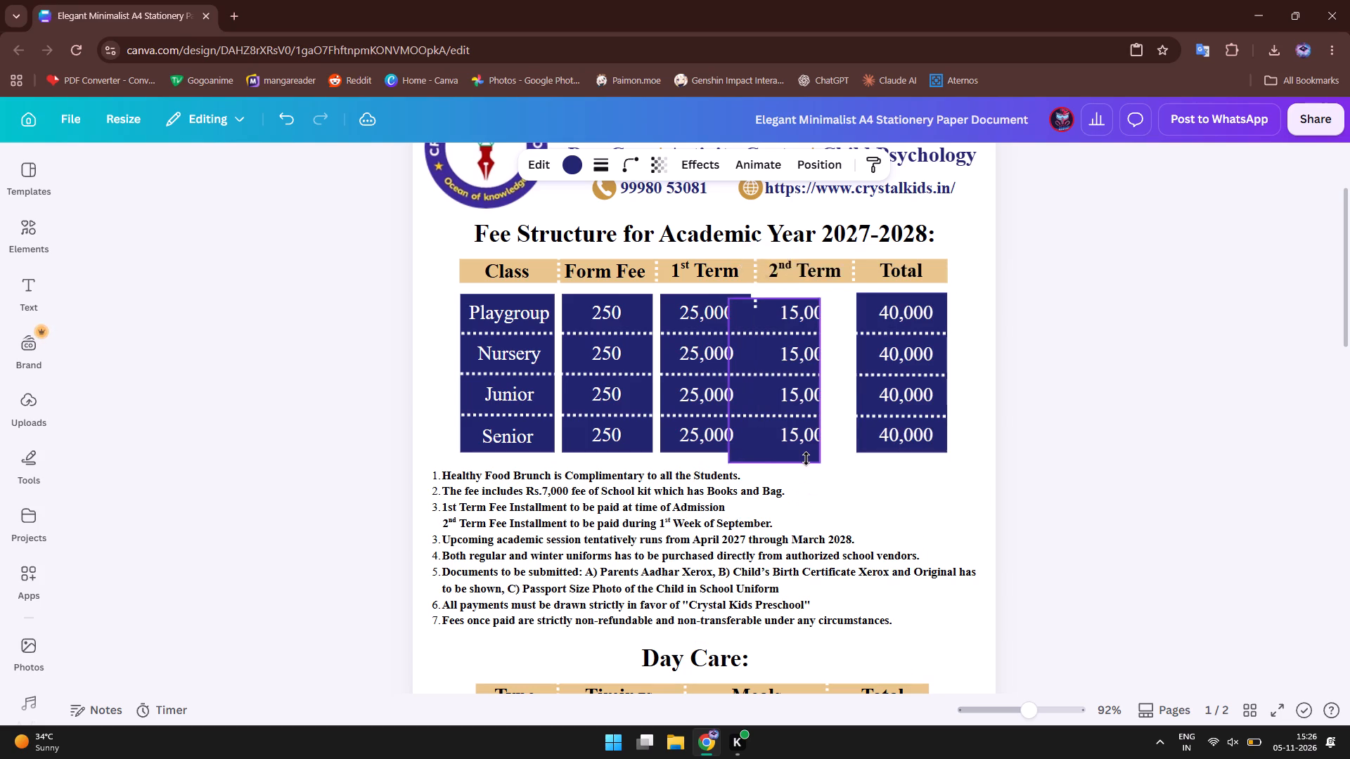
pyautogui.click(275, 113)
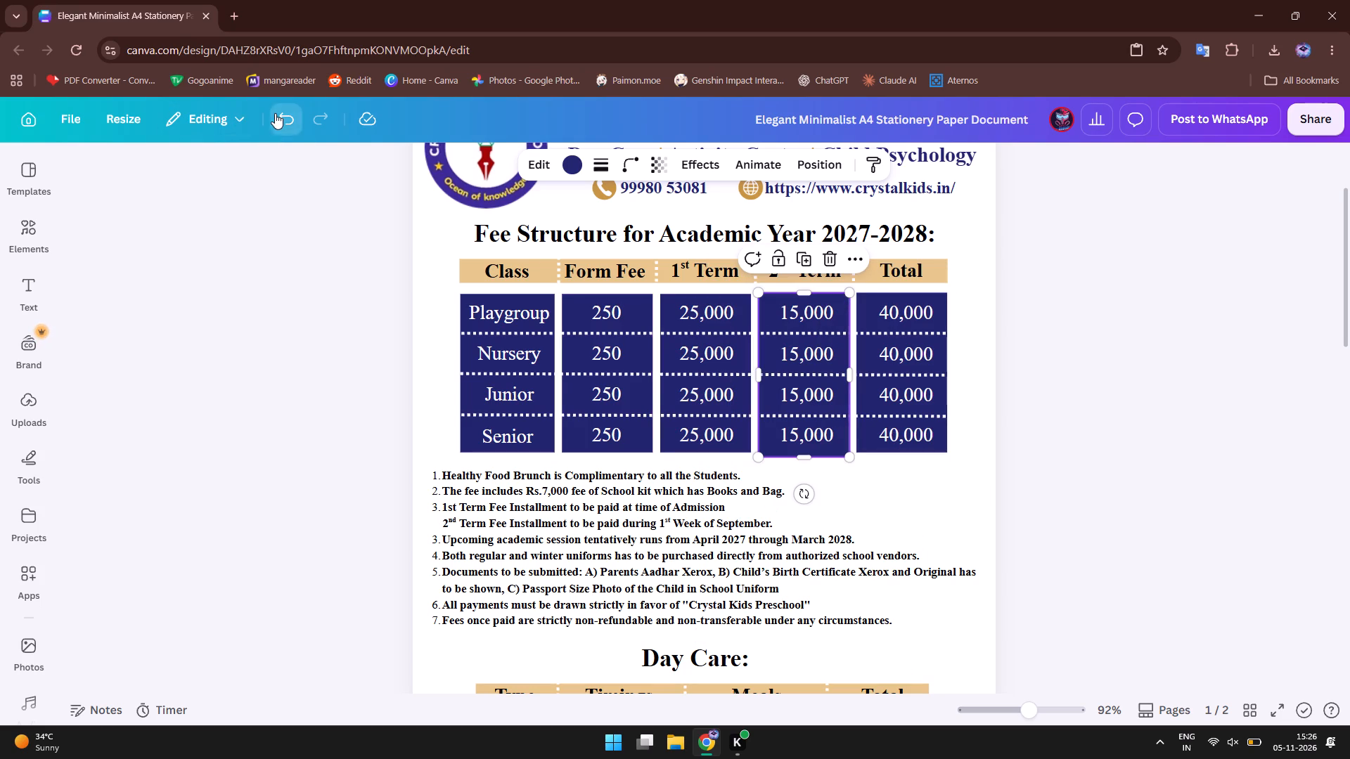
pyautogui.click(804, 458)
pyautogui.click(941, 474)
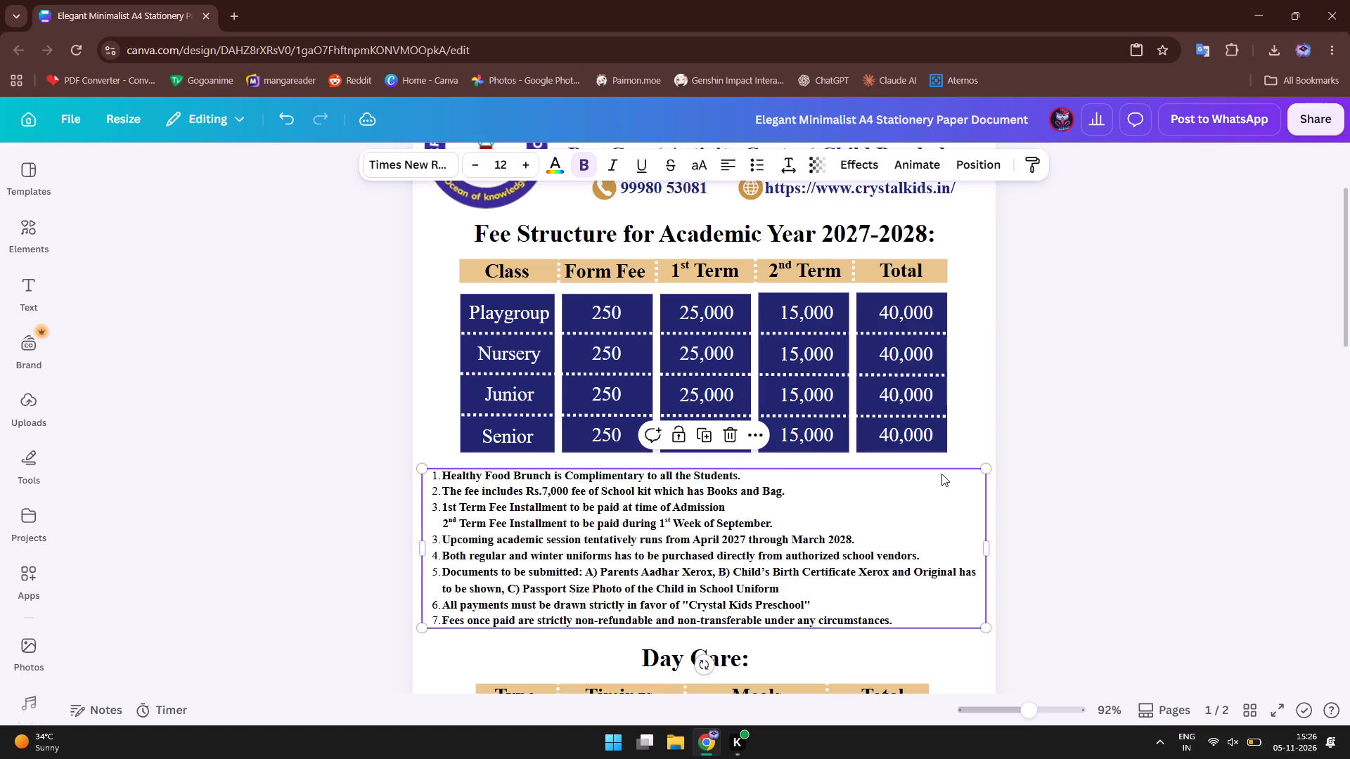
pyautogui.click(1031, 451)
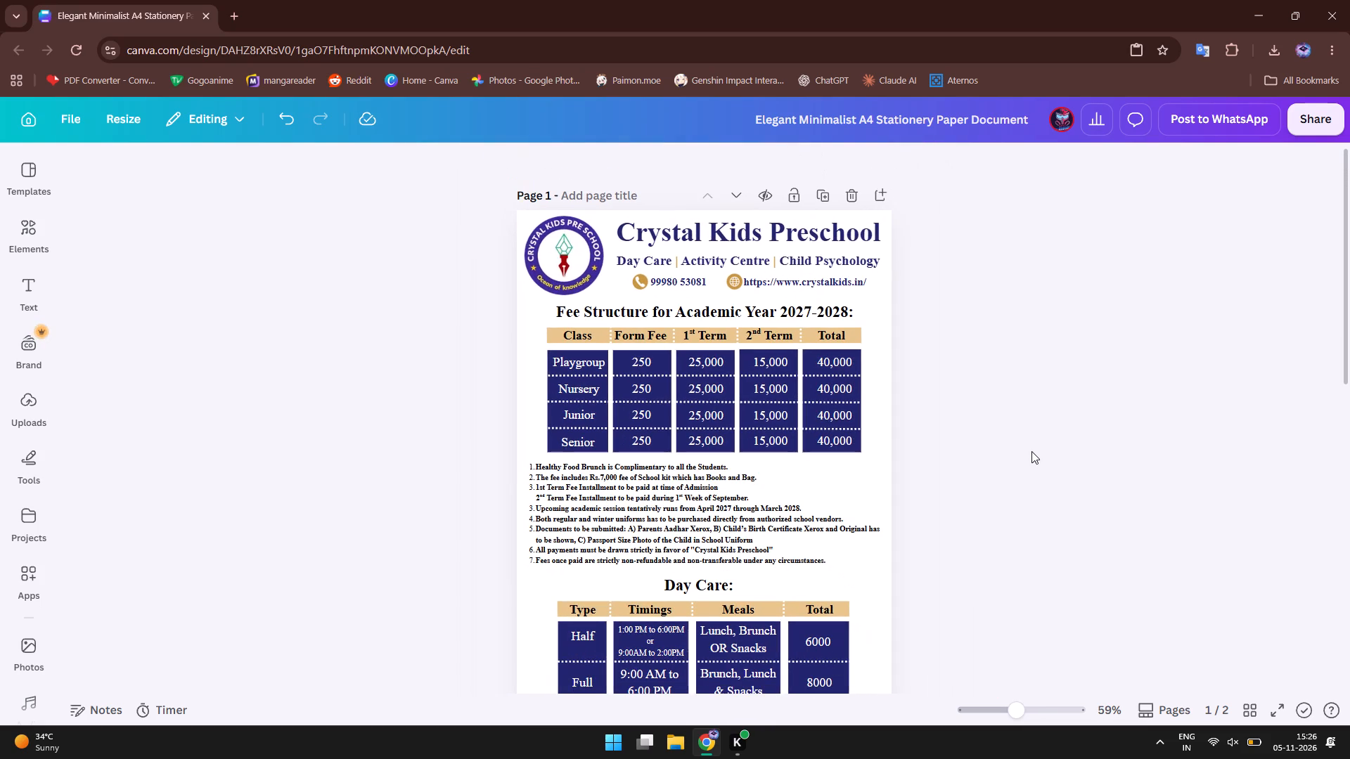
# Inspect the alignment of page 1's tables, checking the Fee Structure row dividers, the Junior label and the Day Care columns.
pyautogui.scroll(-1, 1031, 451)
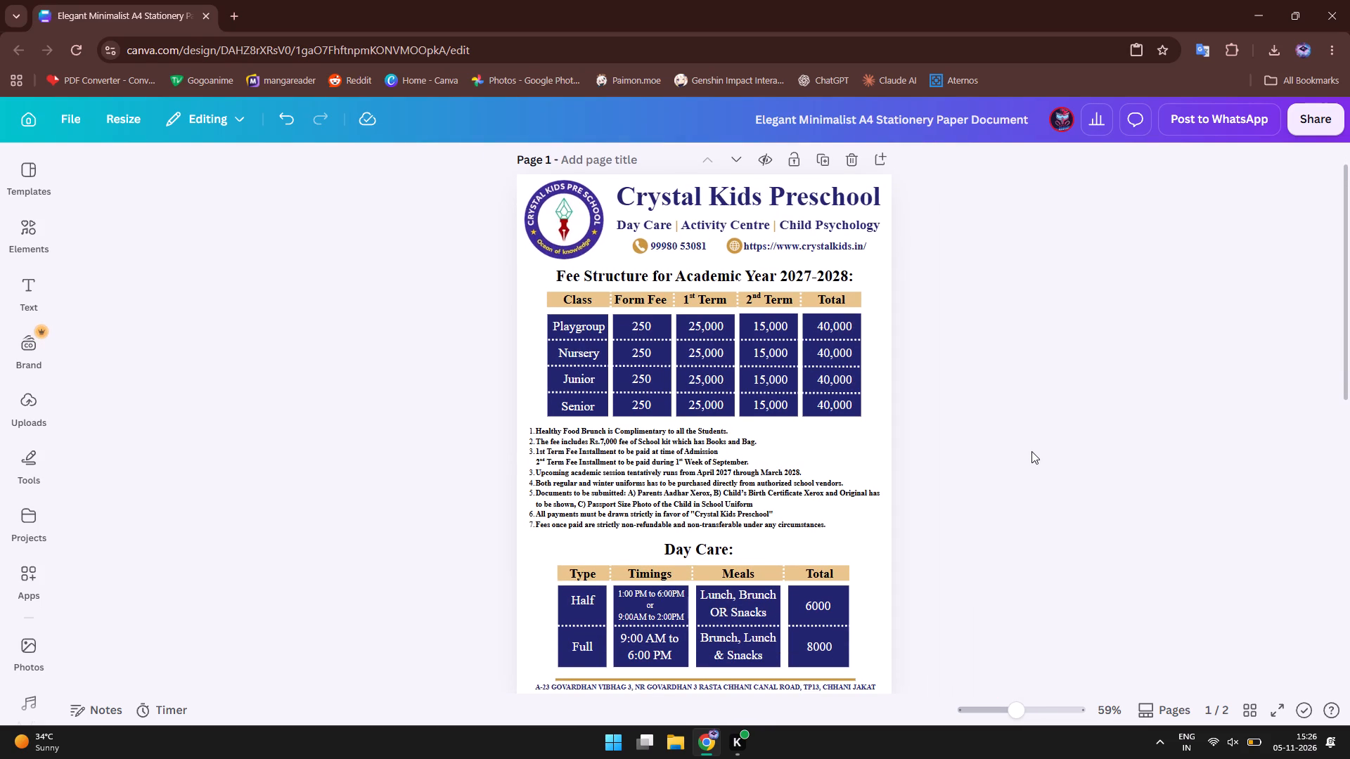
pyautogui.scroll(-1, 1031, 451)
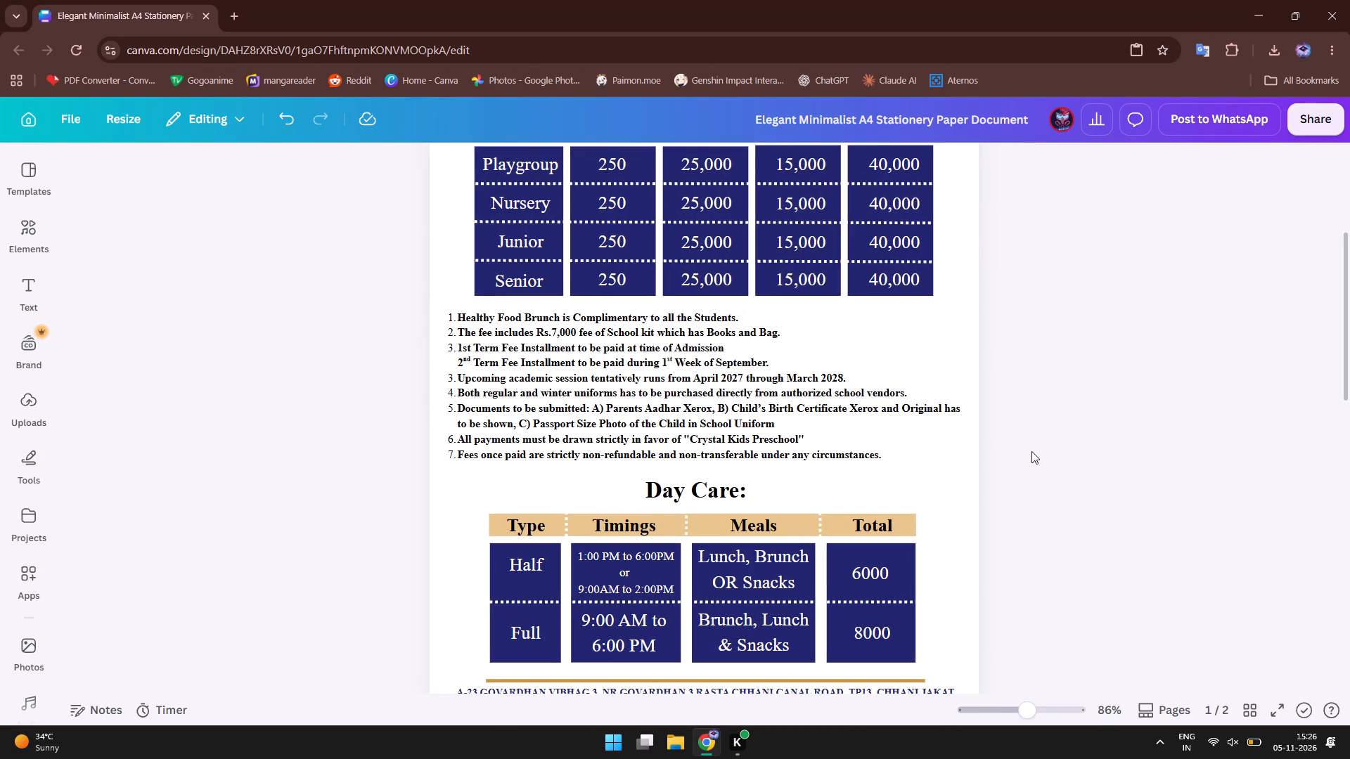
pyautogui.scroll(1, 1031, 451)
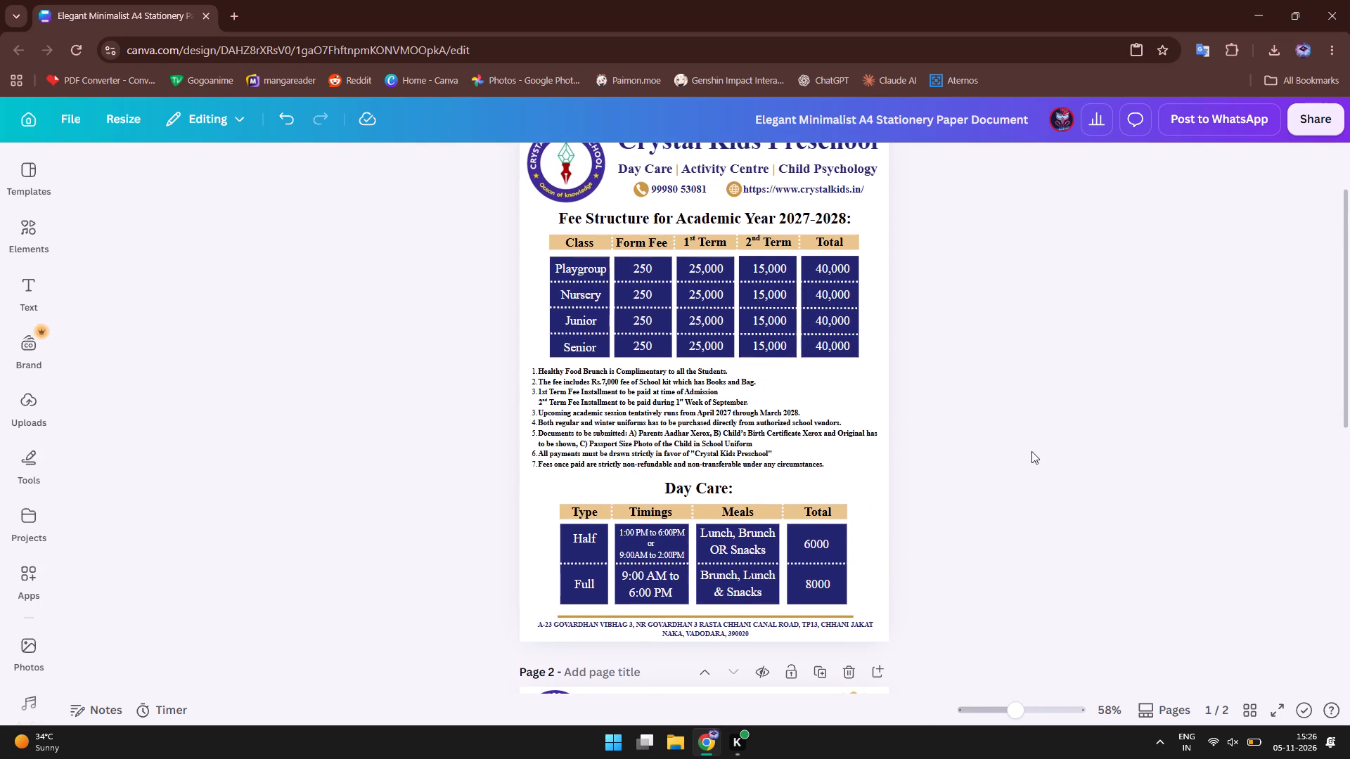
pyautogui.click(696, 293)
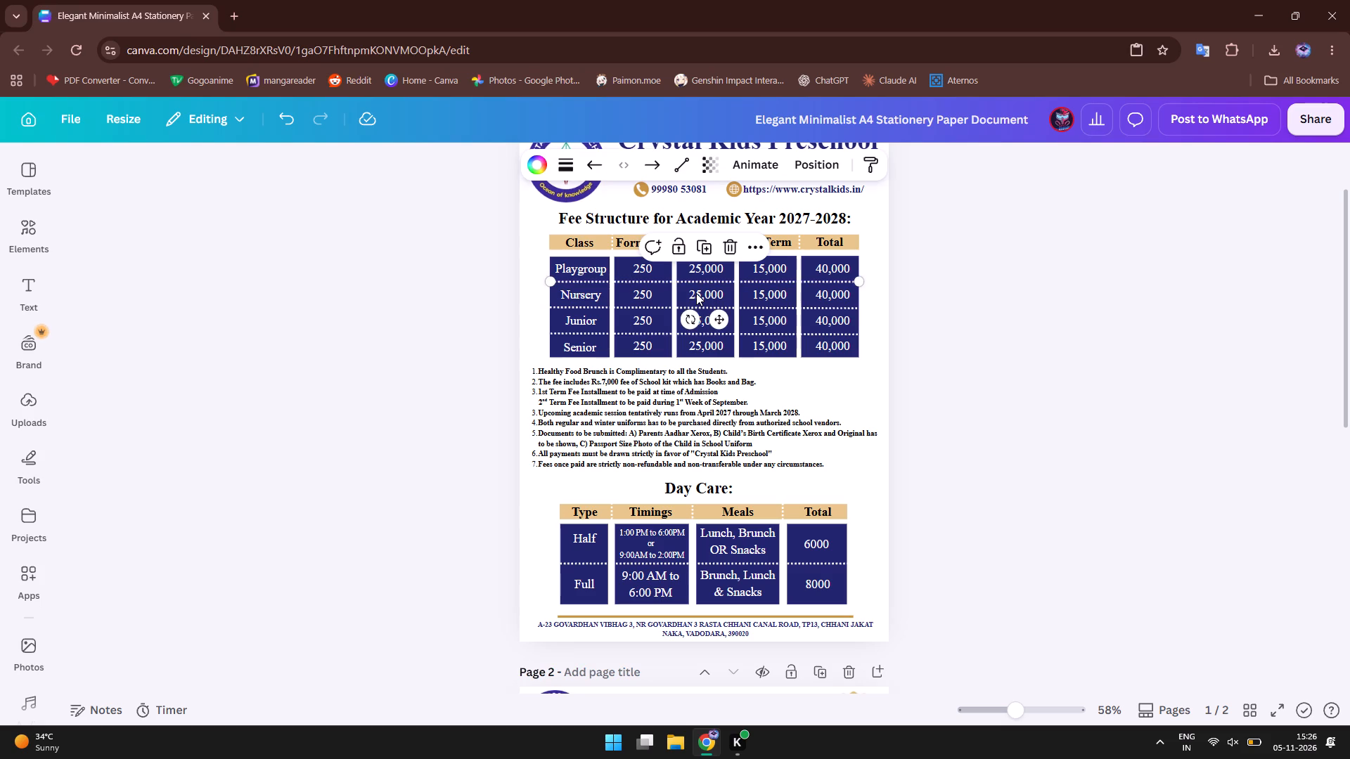
pyautogui.click(721, 303)
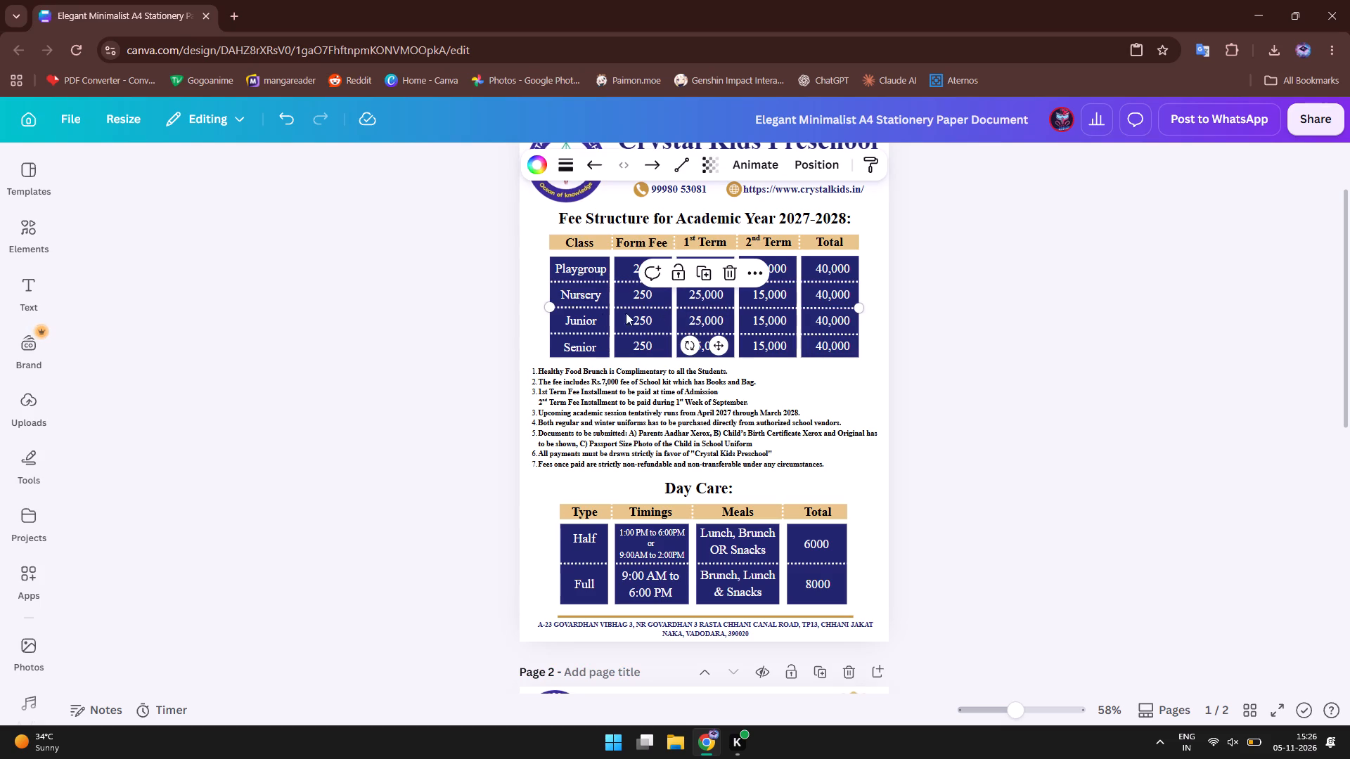
pyautogui.click(566, 323)
pyautogui.doubleClick(581, 320)
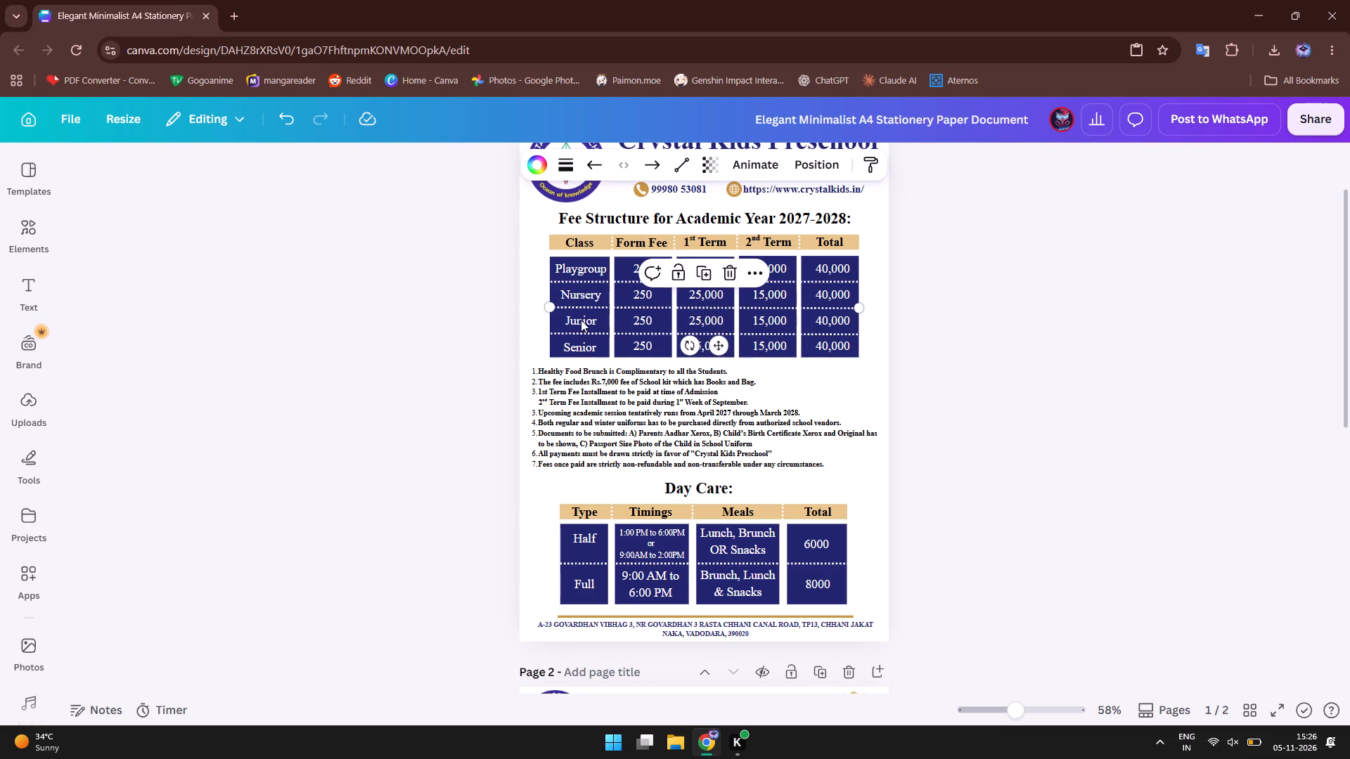
pyautogui.click(581, 320)
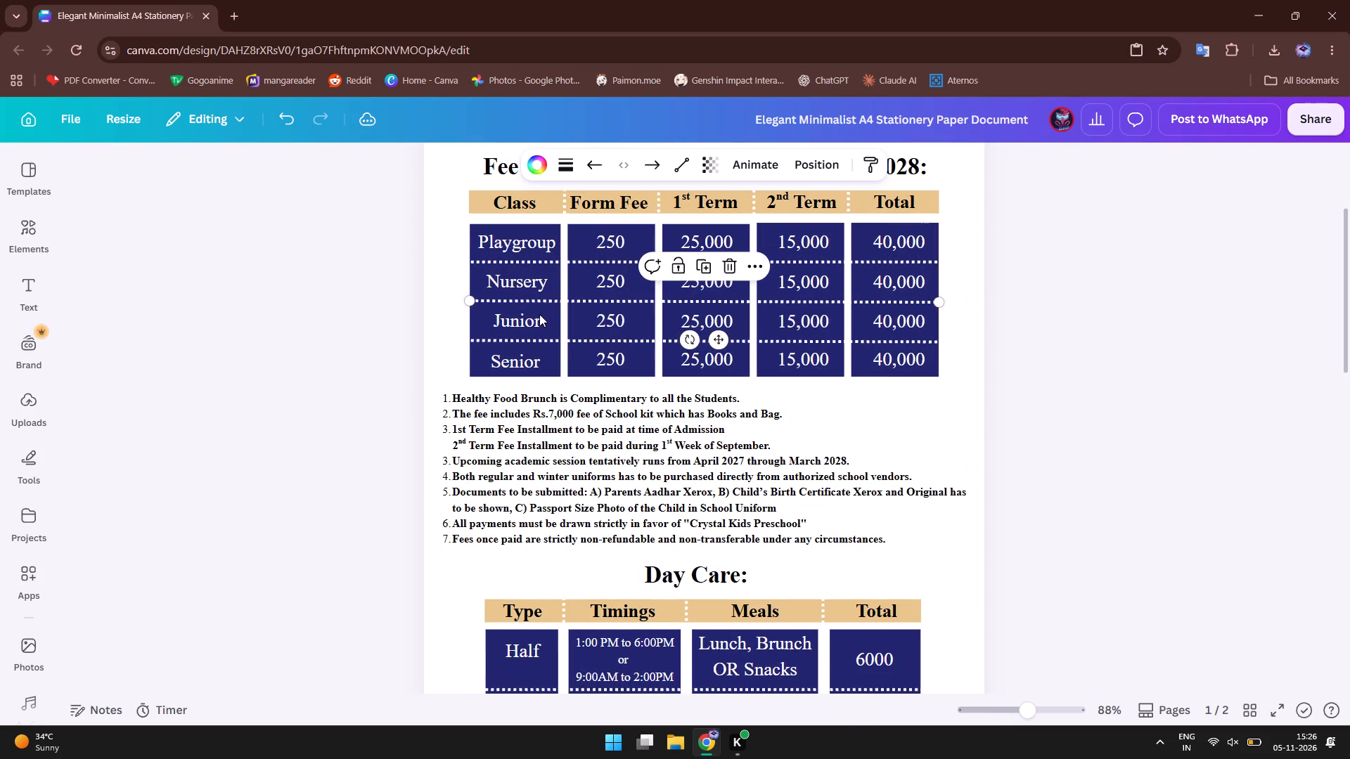
pyautogui.click(539, 314)
pyautogui.scroll(-2, 647, 422)
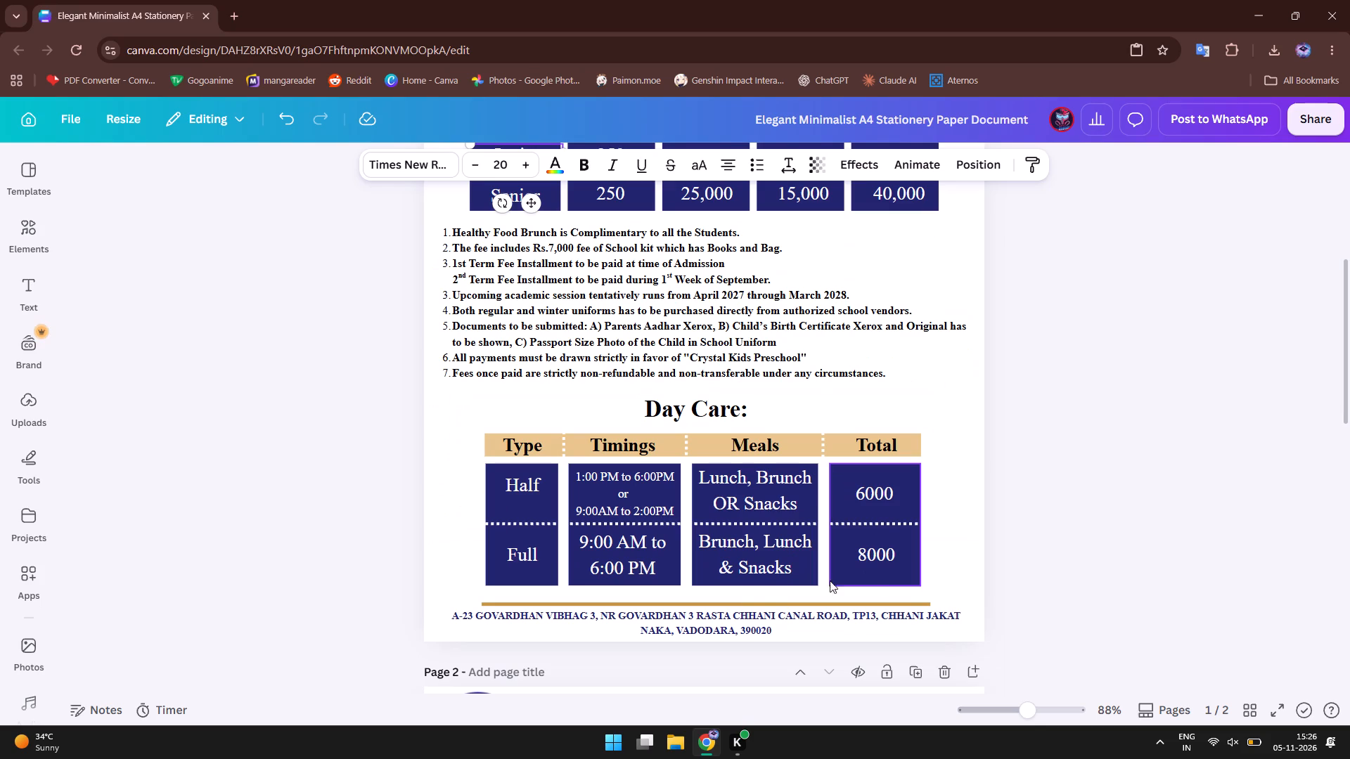
# Review both flyer pages, checking the page 1 tables and notes against the overall page 2 layout.
pyautogui.click(778, 564)
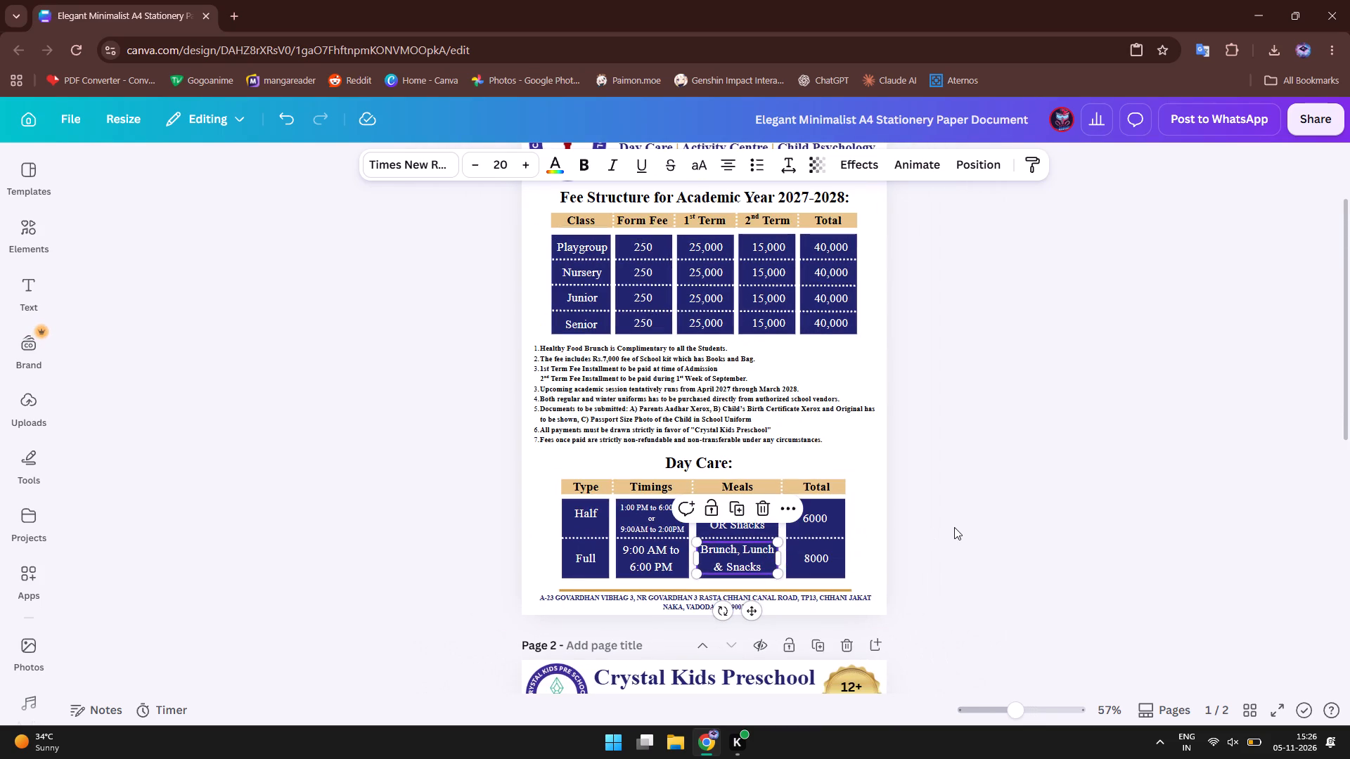
pyautogui.click(954, 527)
pyautogui.scroll(-7, 954, 527)
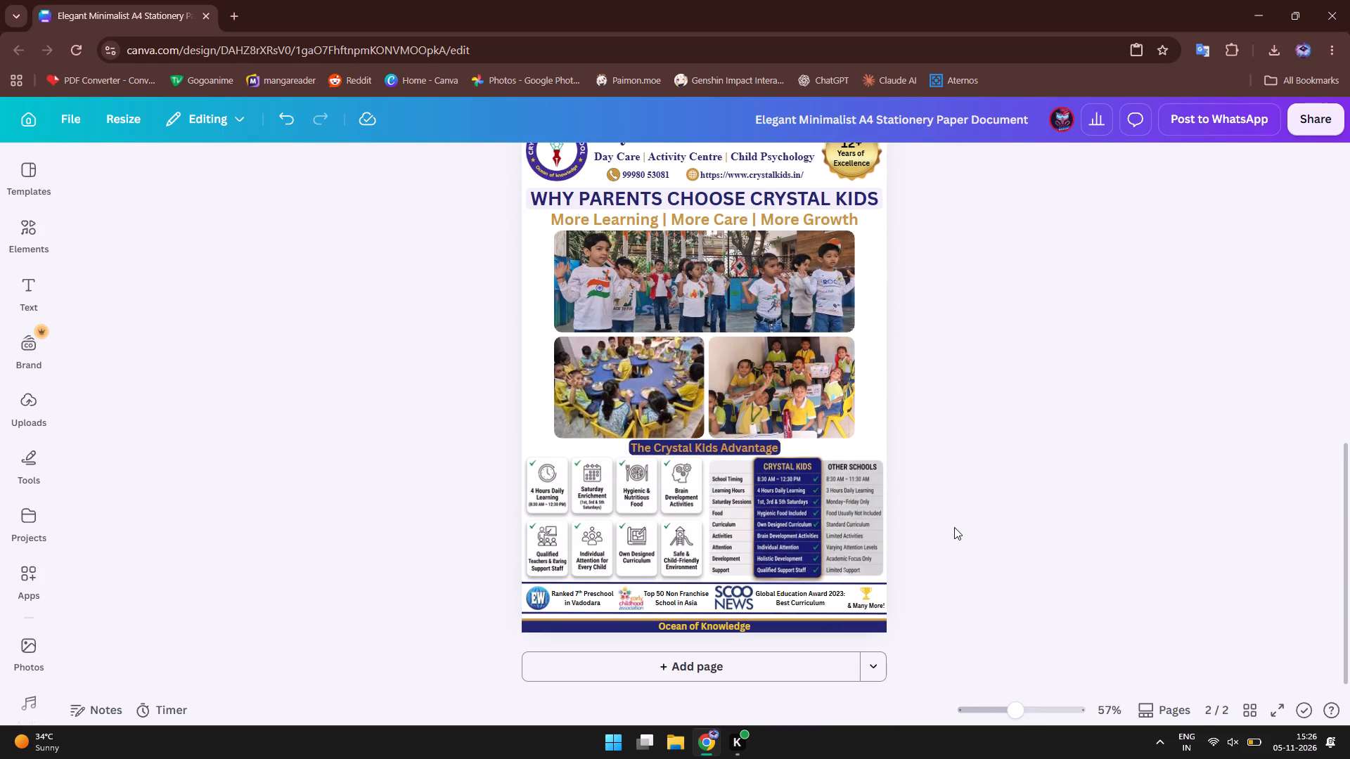
pyautogui.scroll(3, 954, 527)
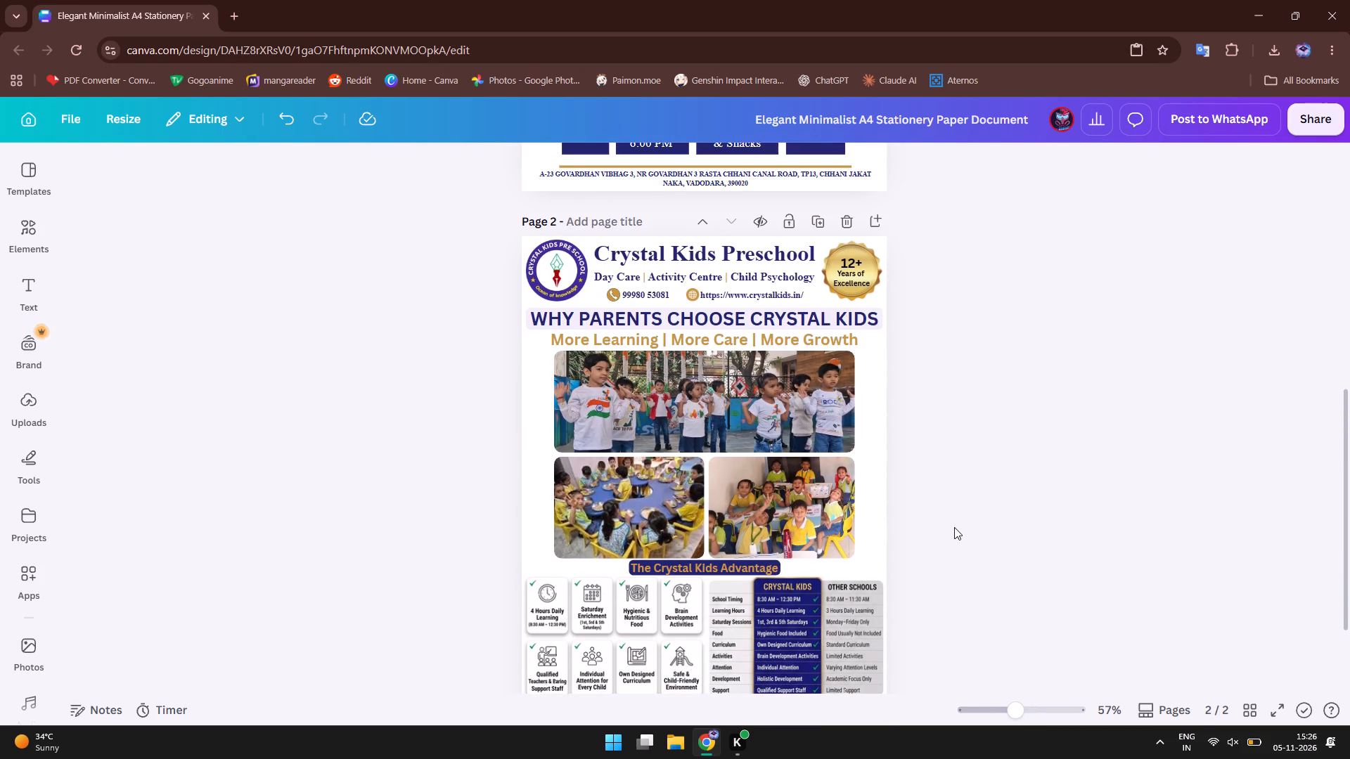
pyautogui.scroll(4, 954, 527)
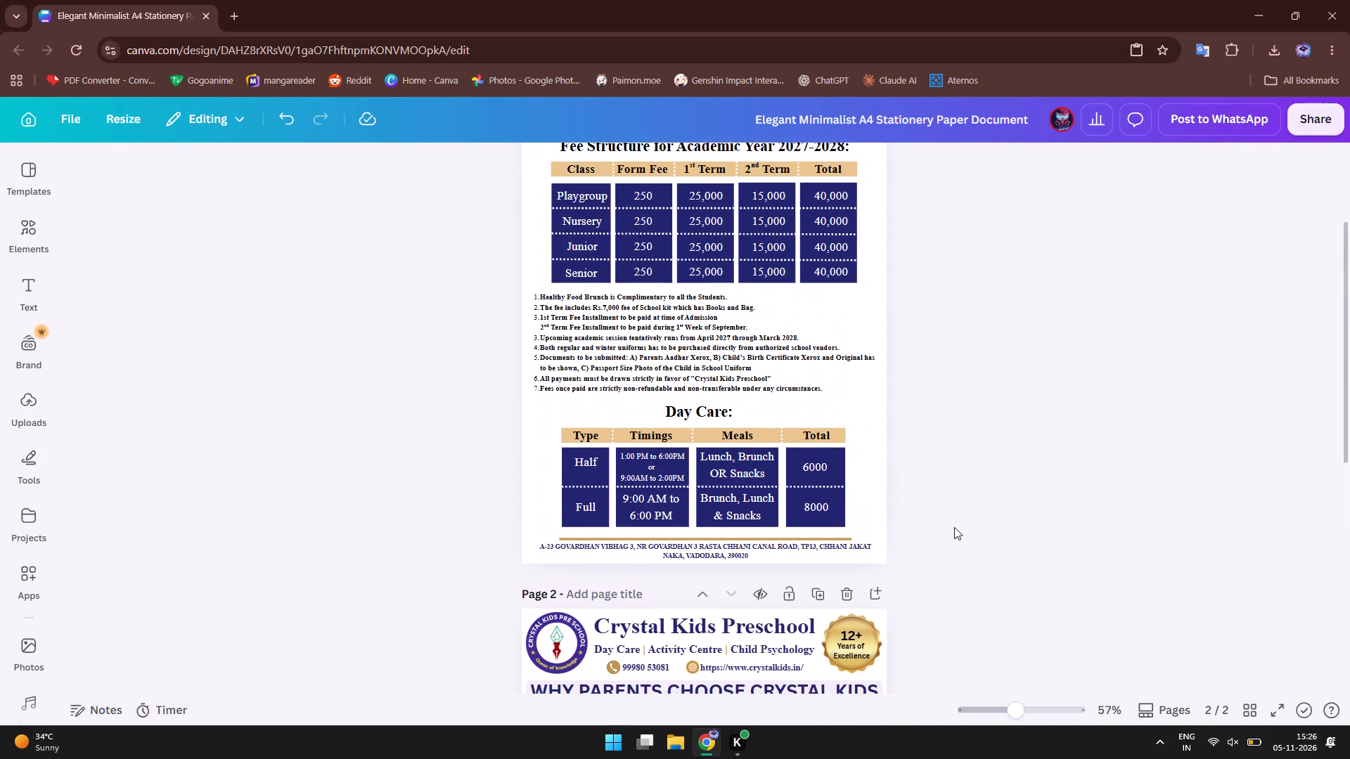
pyautogui.scroll(2, 954, 527)
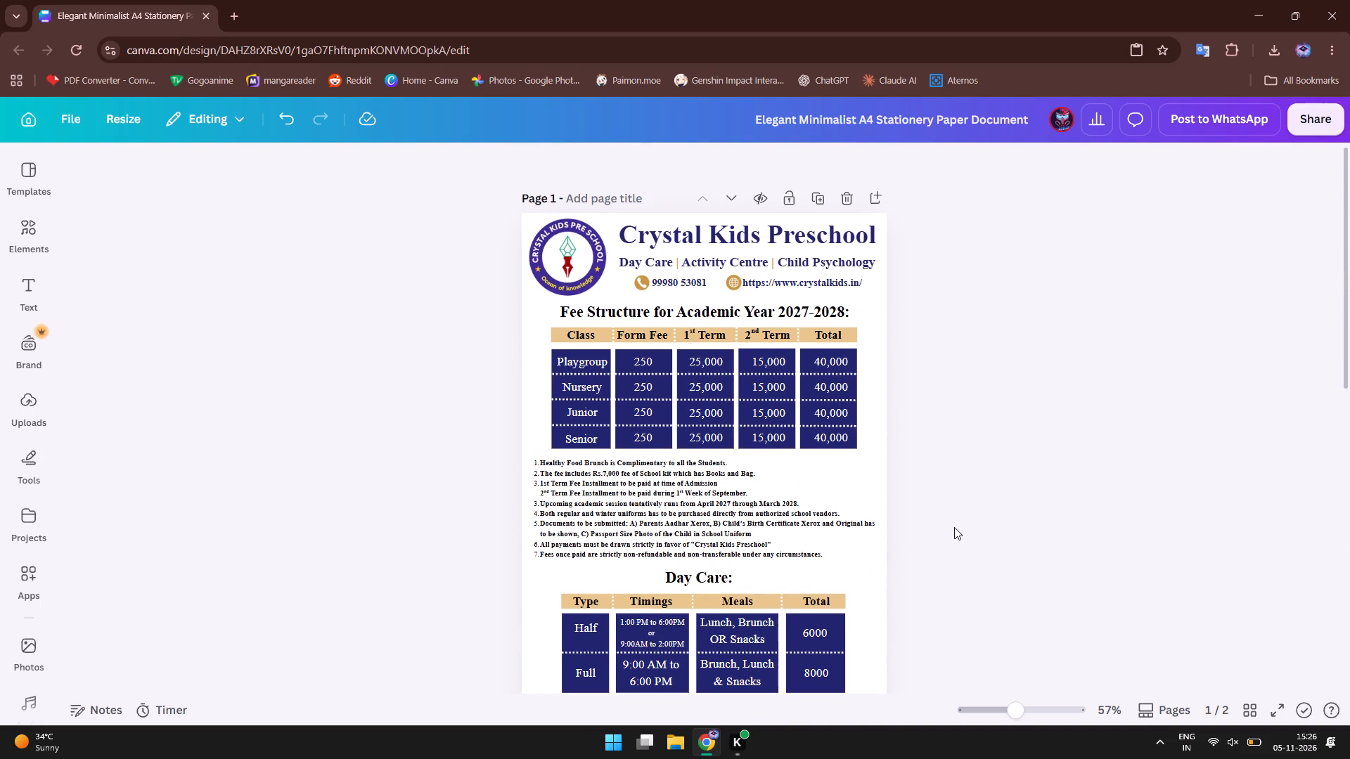
pyautogui.scroll(-1, 954, 527)
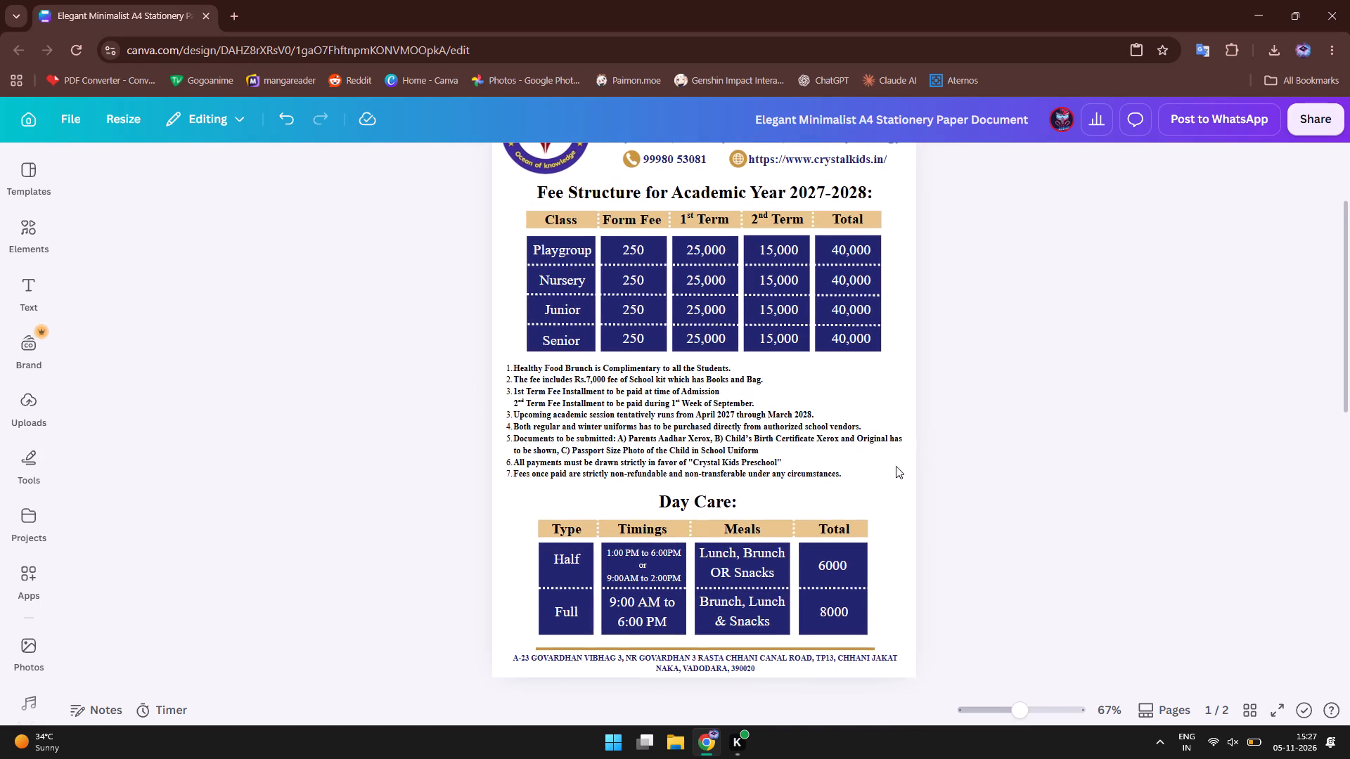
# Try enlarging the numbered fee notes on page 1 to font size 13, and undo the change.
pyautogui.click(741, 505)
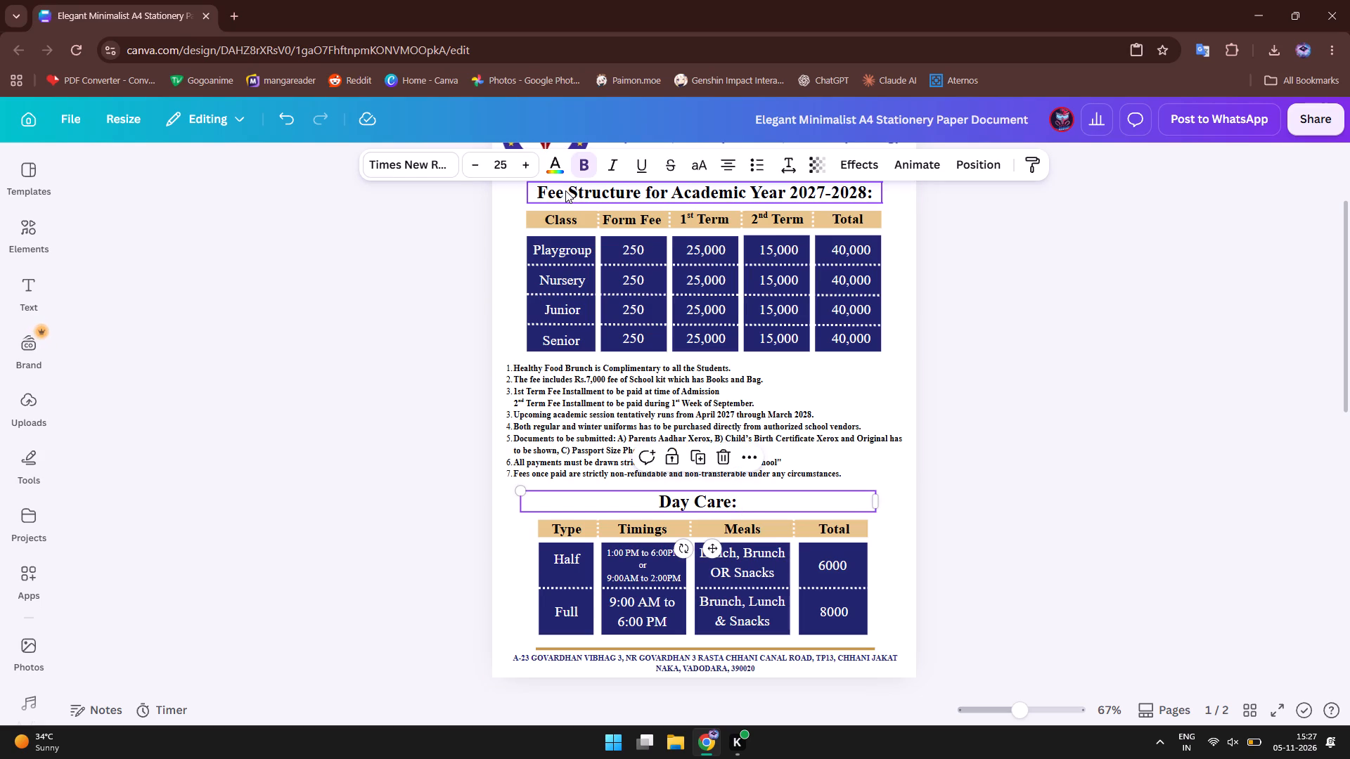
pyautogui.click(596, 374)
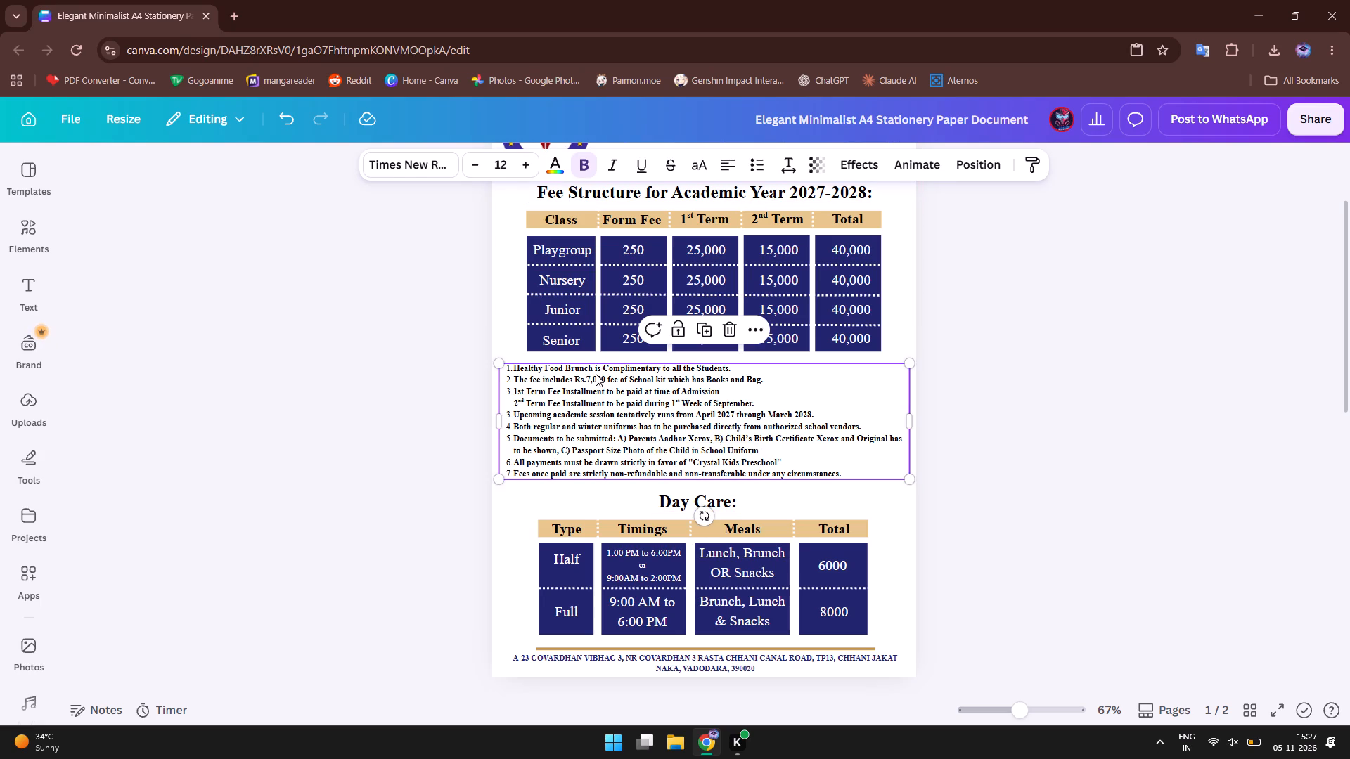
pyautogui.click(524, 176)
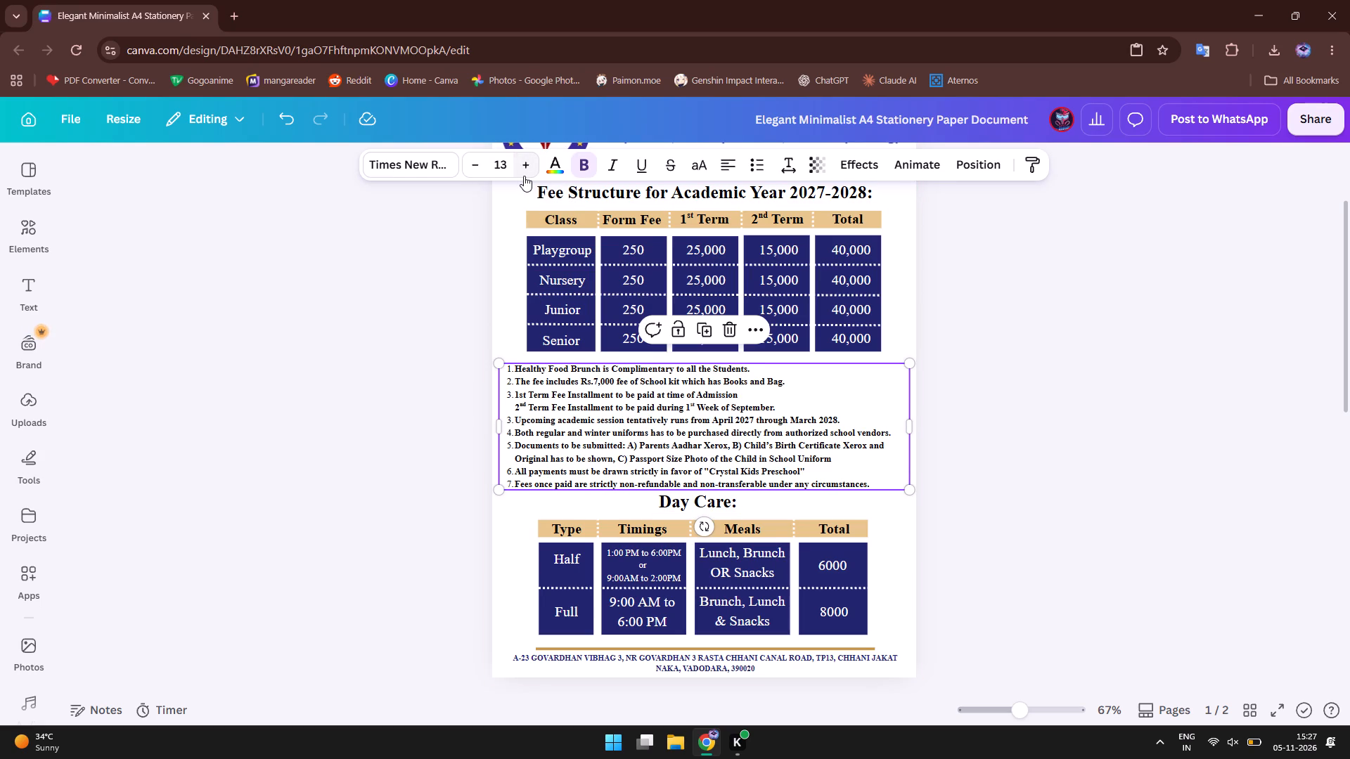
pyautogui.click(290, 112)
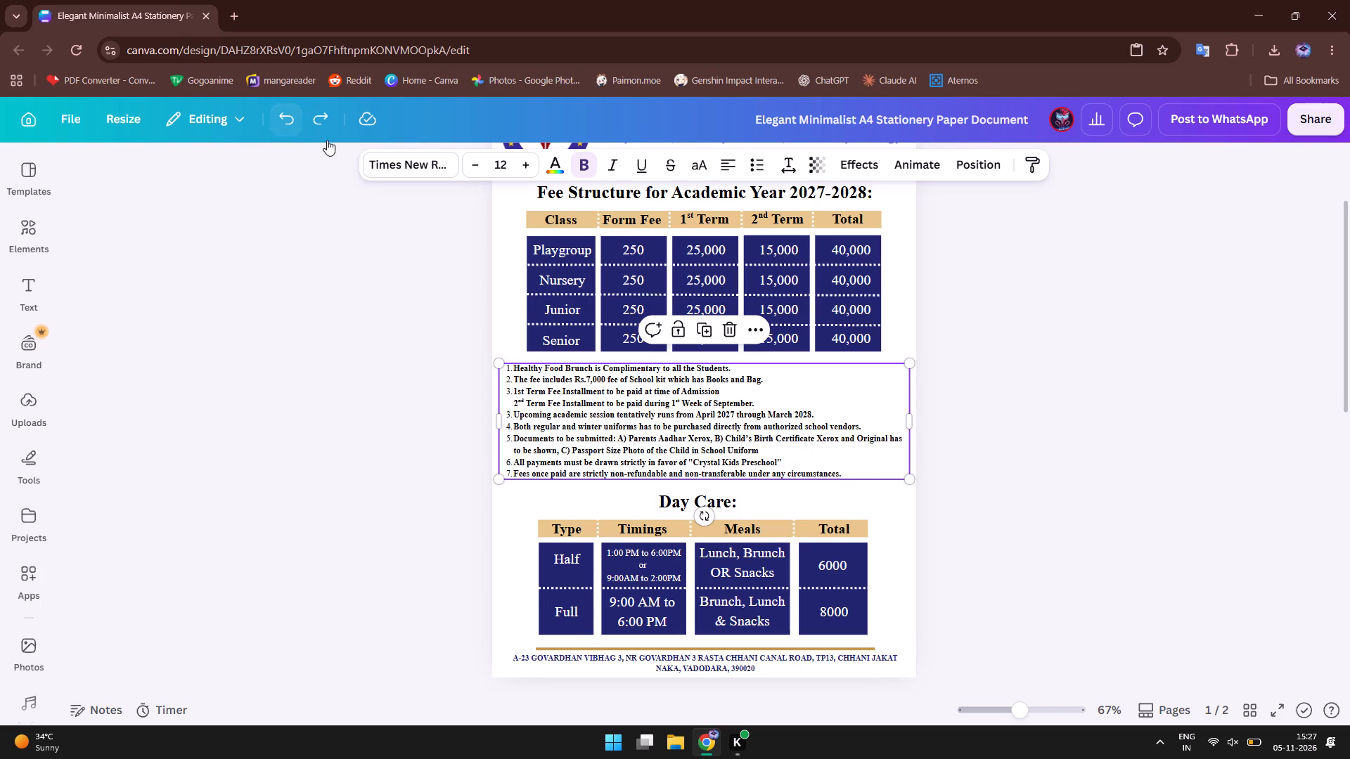
# Change the heading above the page 1 Day Care table to "Day Care Structure:".
pyautogui.click(679, 504)
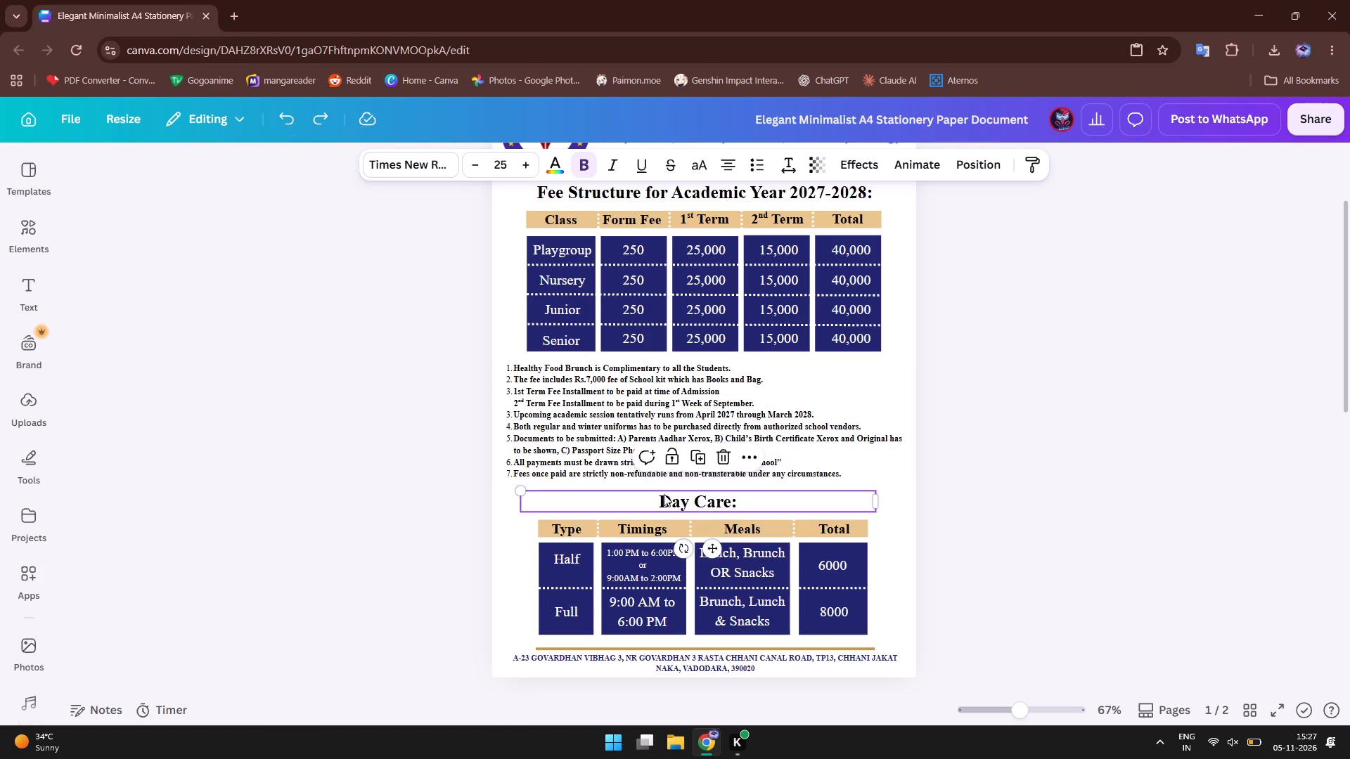
pyautogui.doubleClick(732, 498)
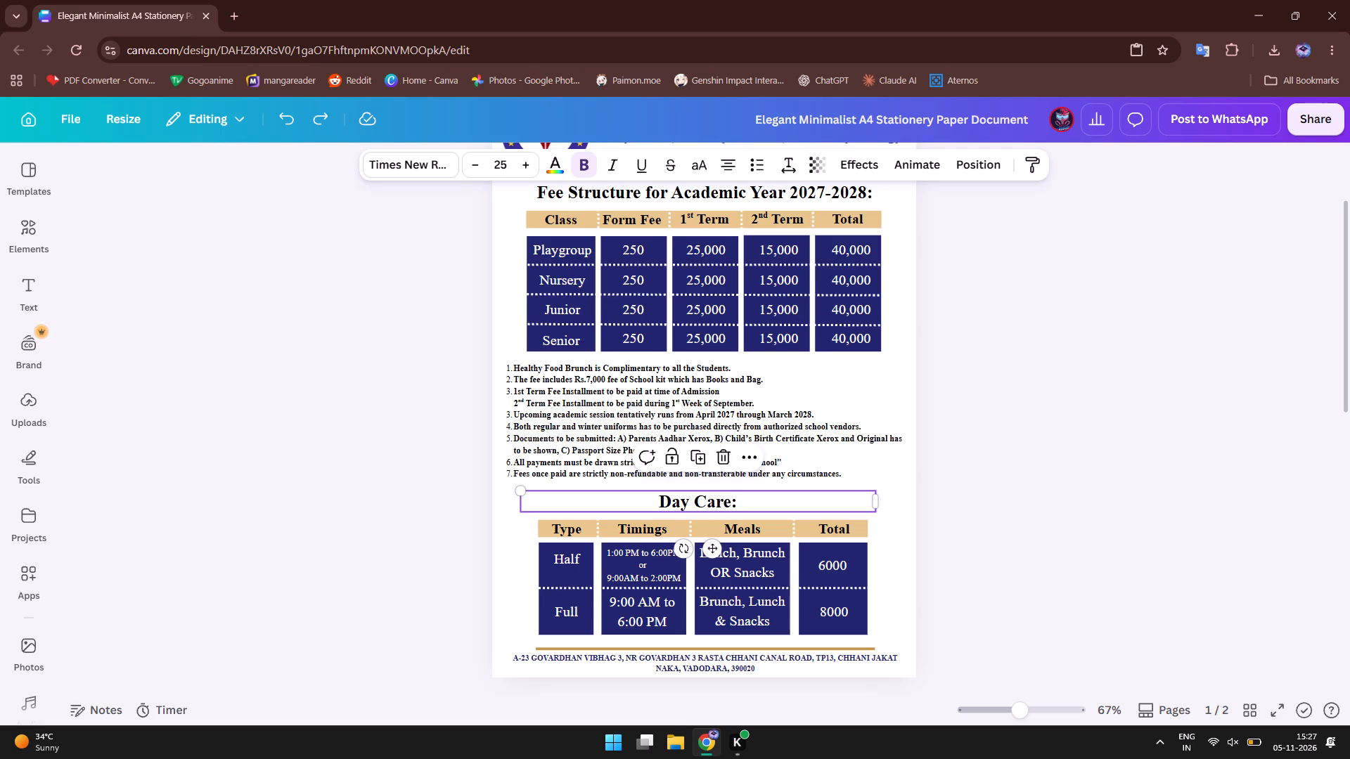
pyautogui.click(732, 498)
pyautogui.press('space')
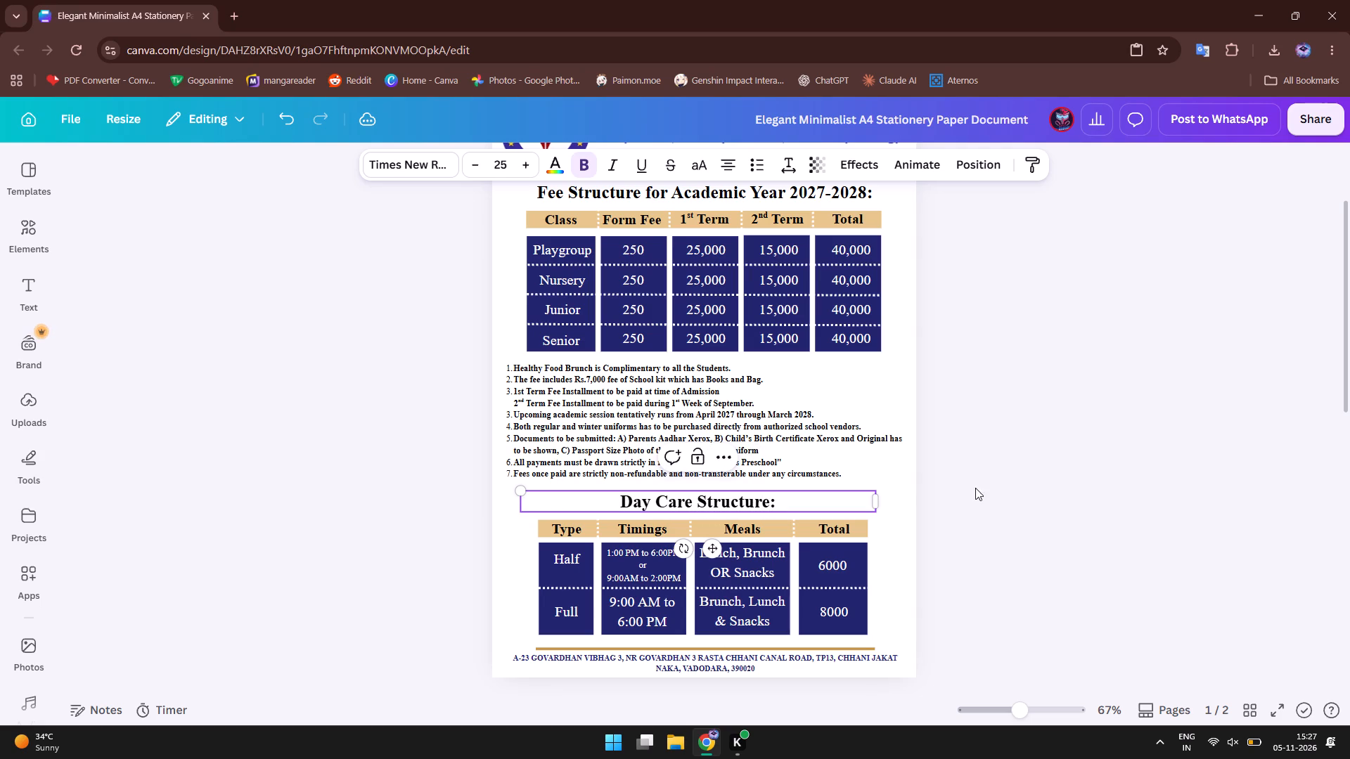
pyautogui.click(1034, 499)
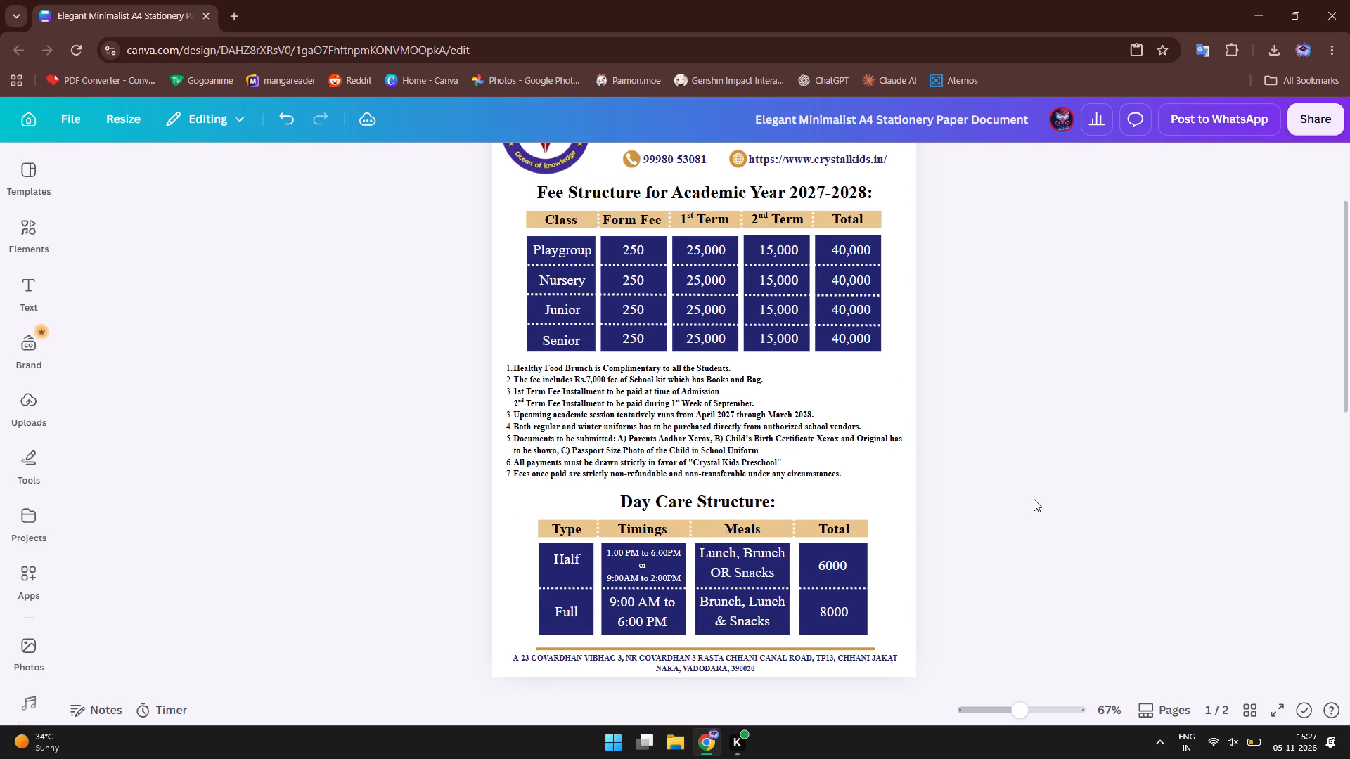
# Review page 1 with its revised Day Care heading and compare its header with page 2's.
pyautogui.scroll(-1, 1034, 499)
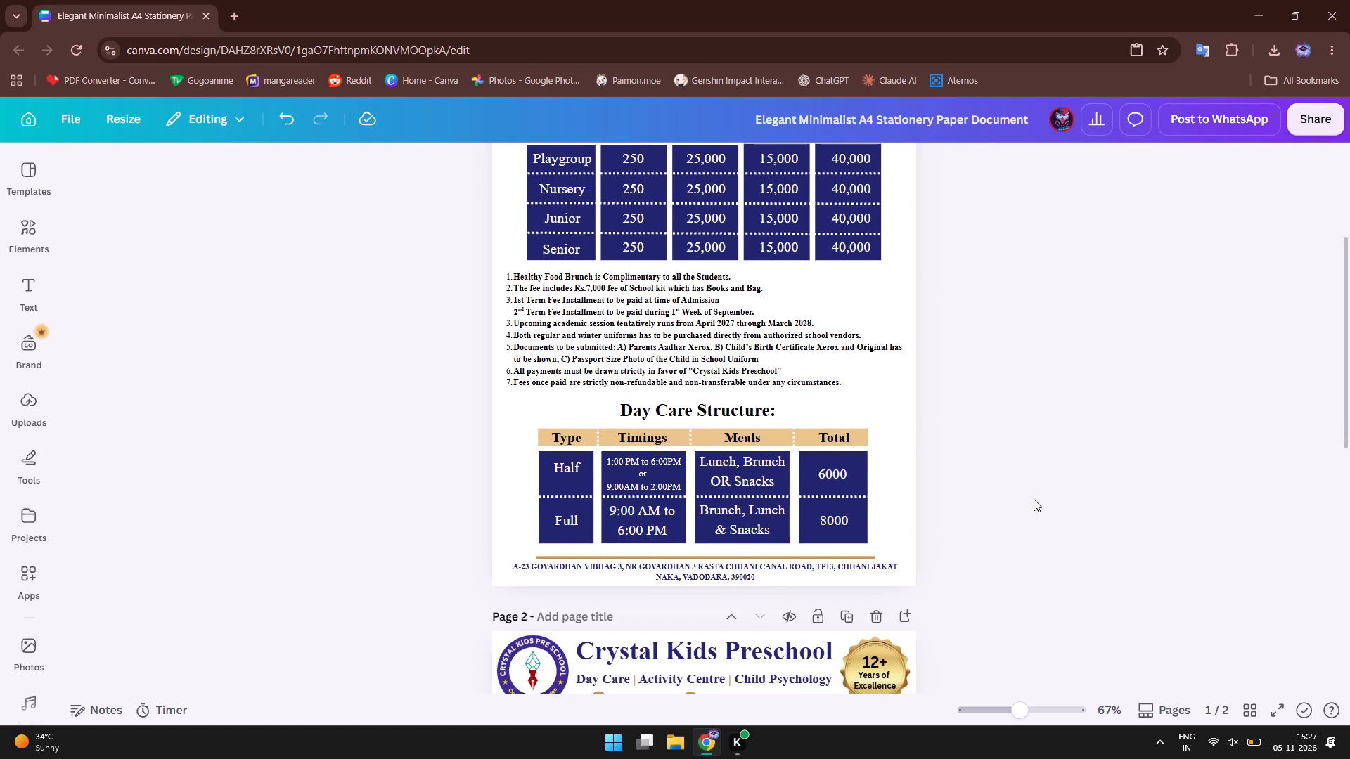
pyautogui.scroll(1, 1034, 499)
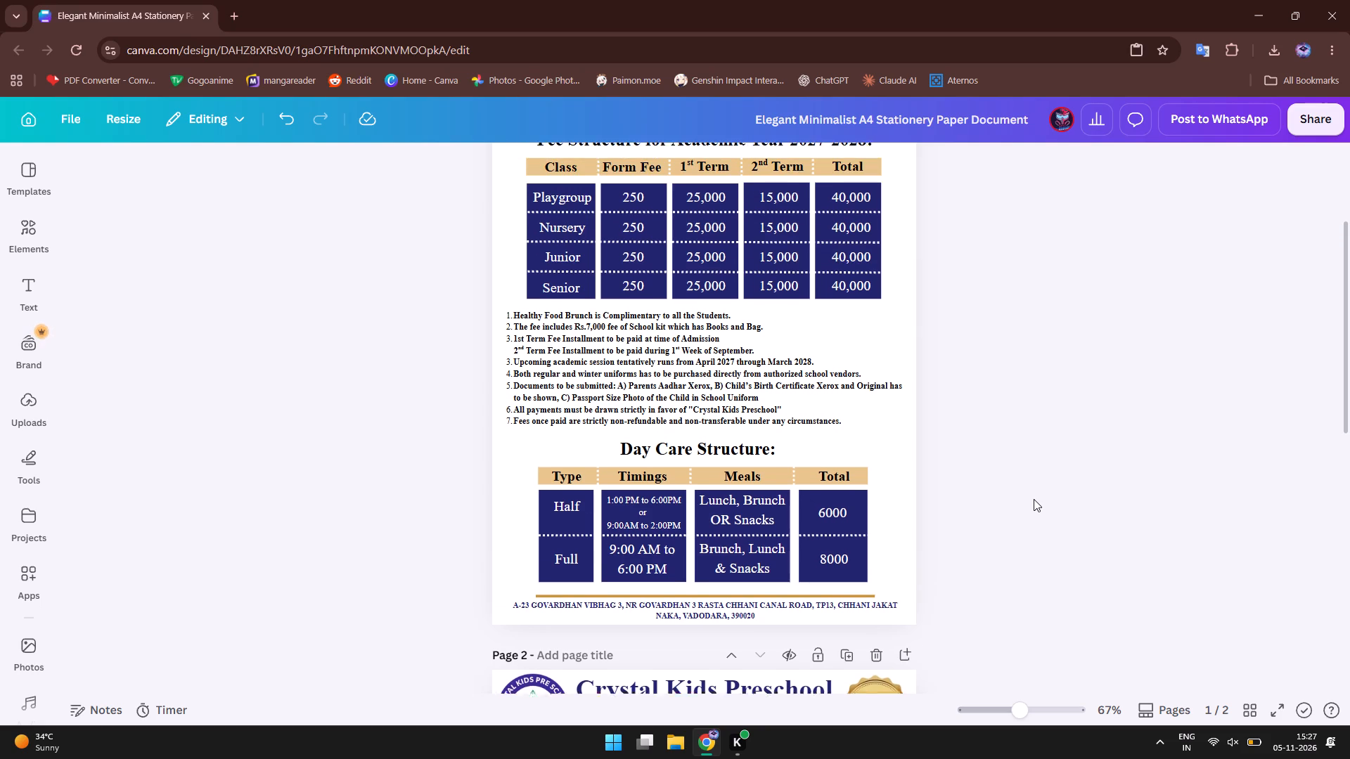
pyautogui.scroll(2, 1034, 499)
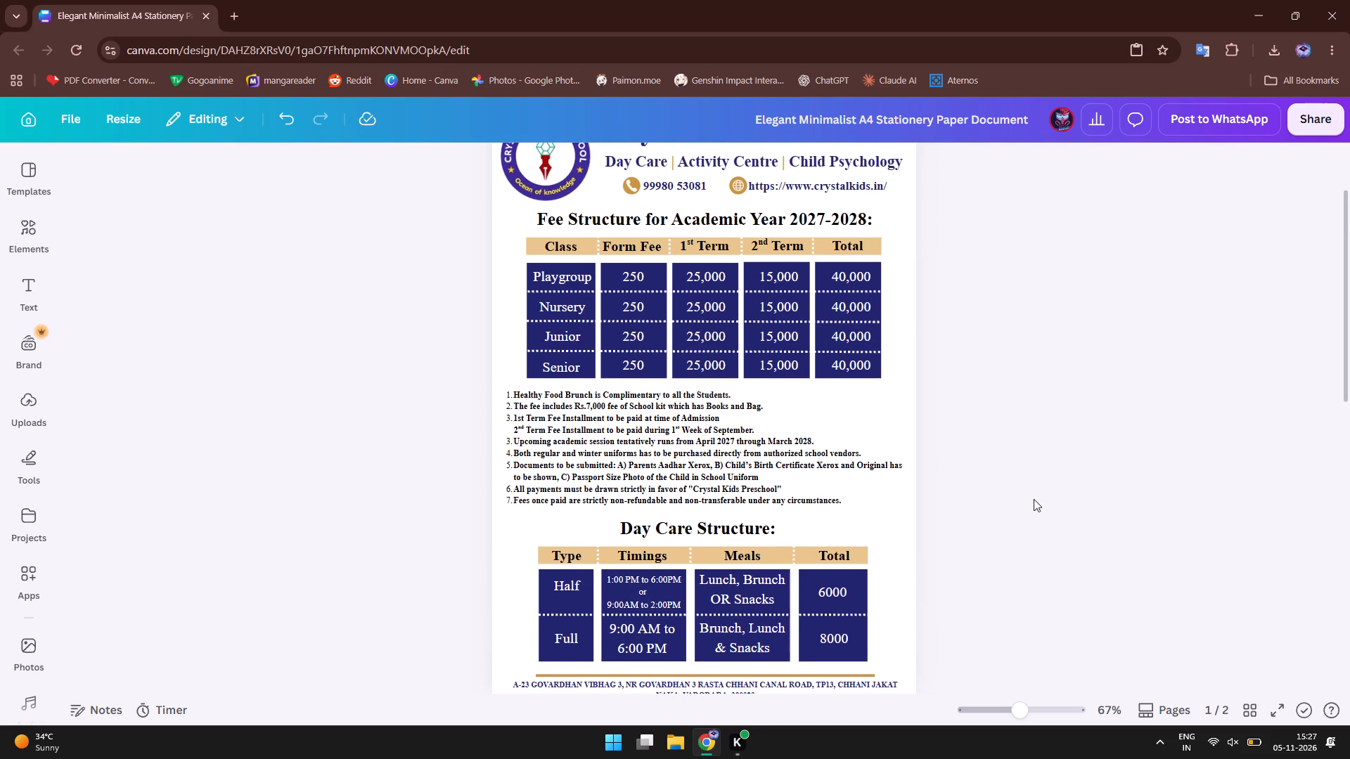
pyautogui.scroll(2, 1034, 499)
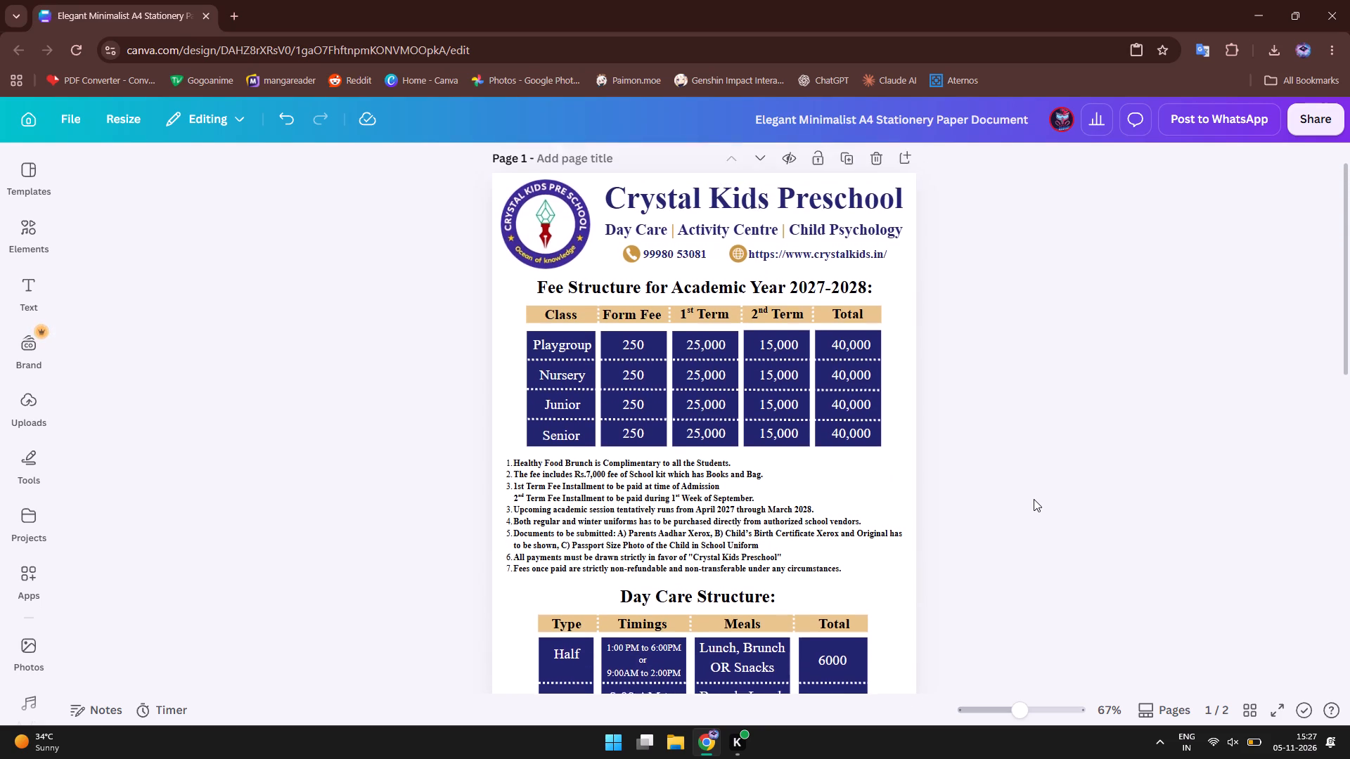
pyautogui.scroll(1, 1034, 499)
pyautogui.scroll(-3, 1034, 499)
pyautogui.scroll(1, 1034, 499)
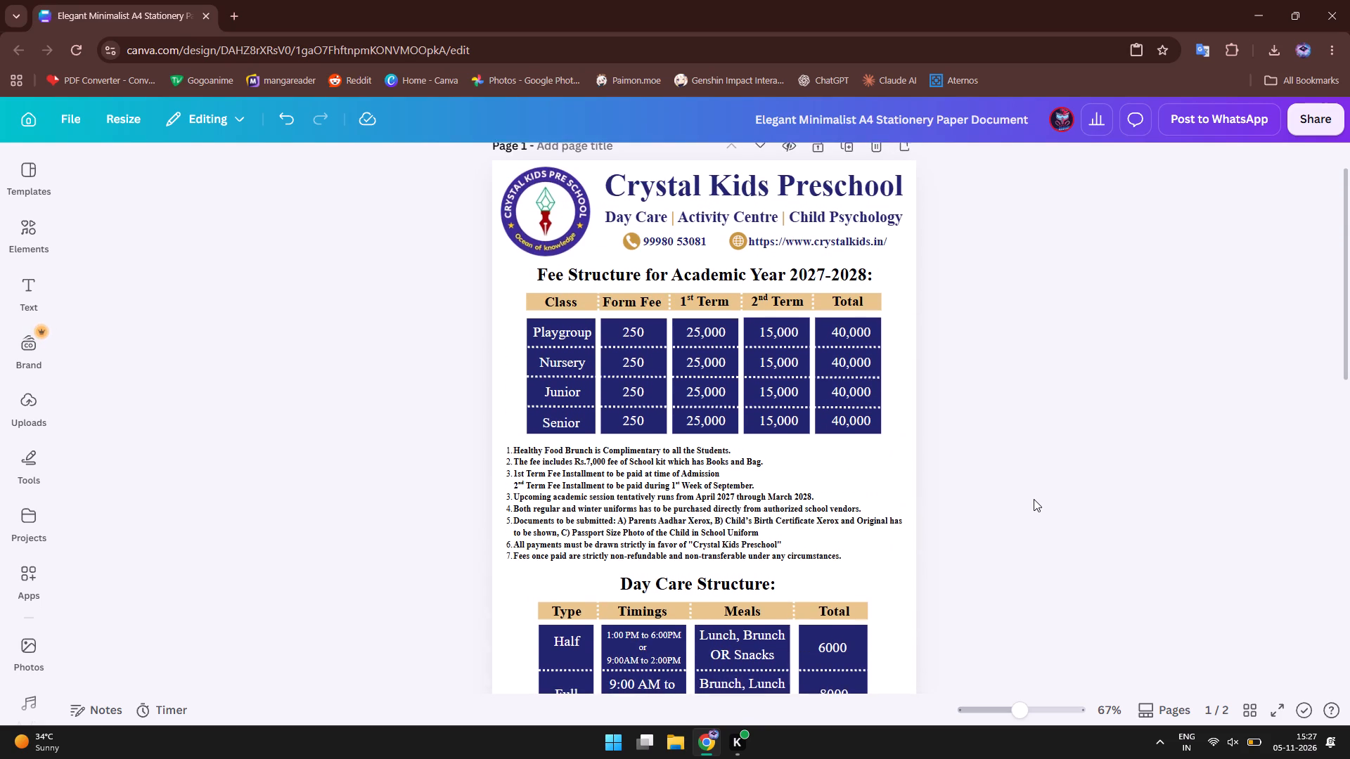
pyautogui.scroll(1, 1034, 499)
pyautogui.scroll(-6, 1034, 499)
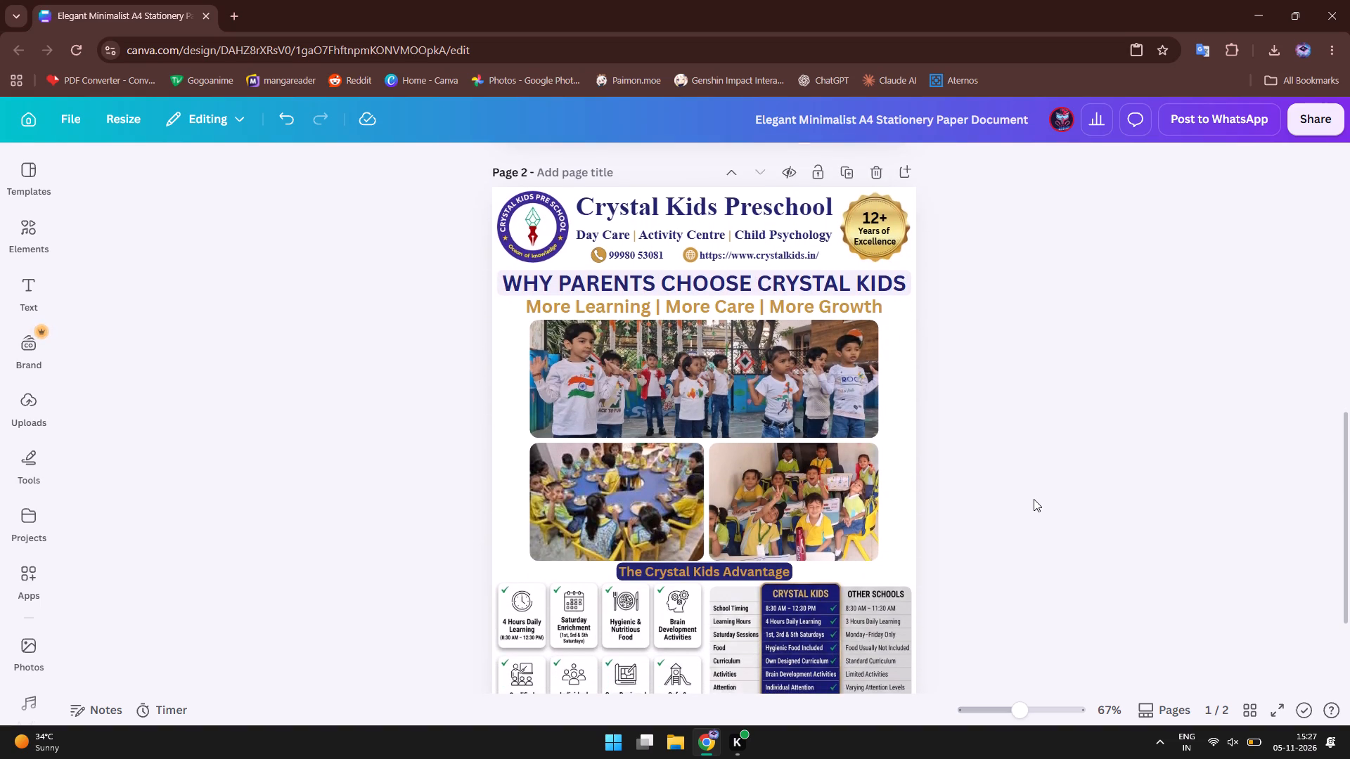
pyautogui.scroll(1, 1034, 499)
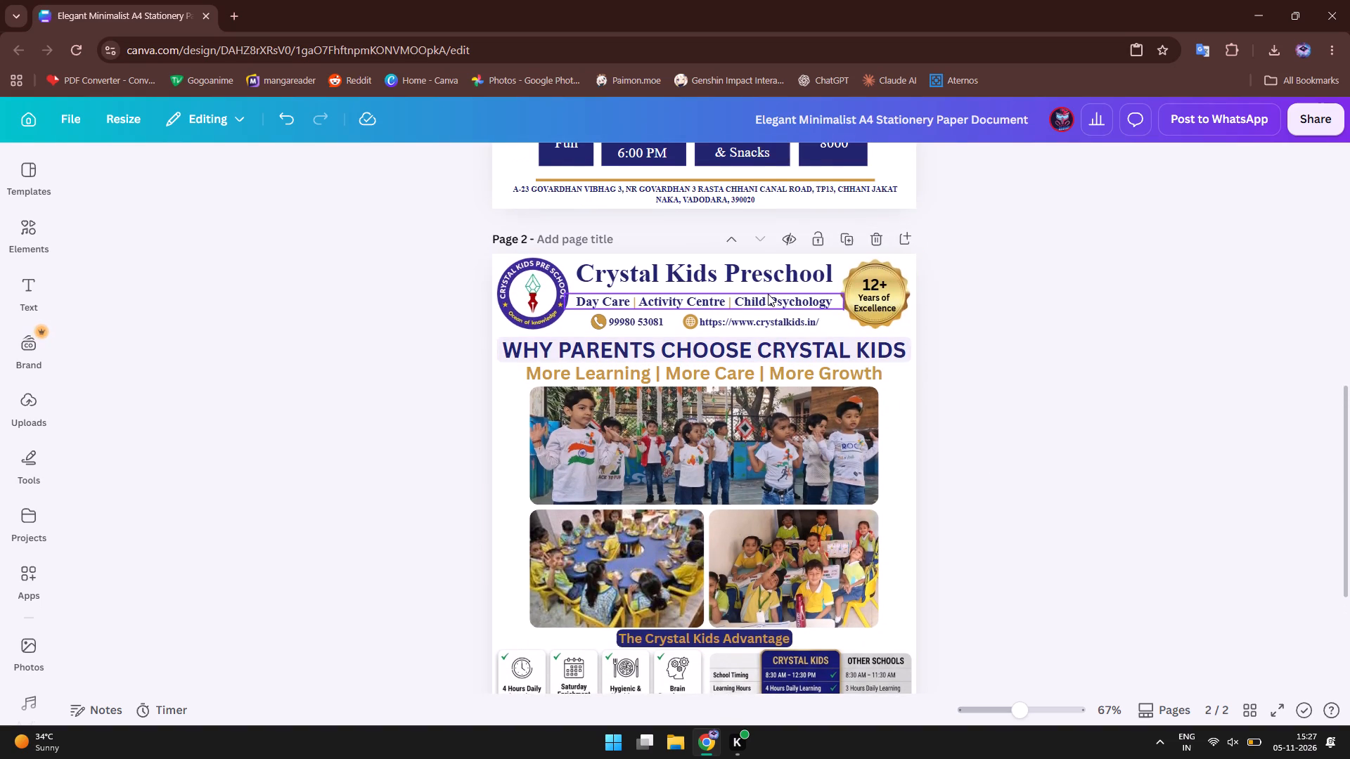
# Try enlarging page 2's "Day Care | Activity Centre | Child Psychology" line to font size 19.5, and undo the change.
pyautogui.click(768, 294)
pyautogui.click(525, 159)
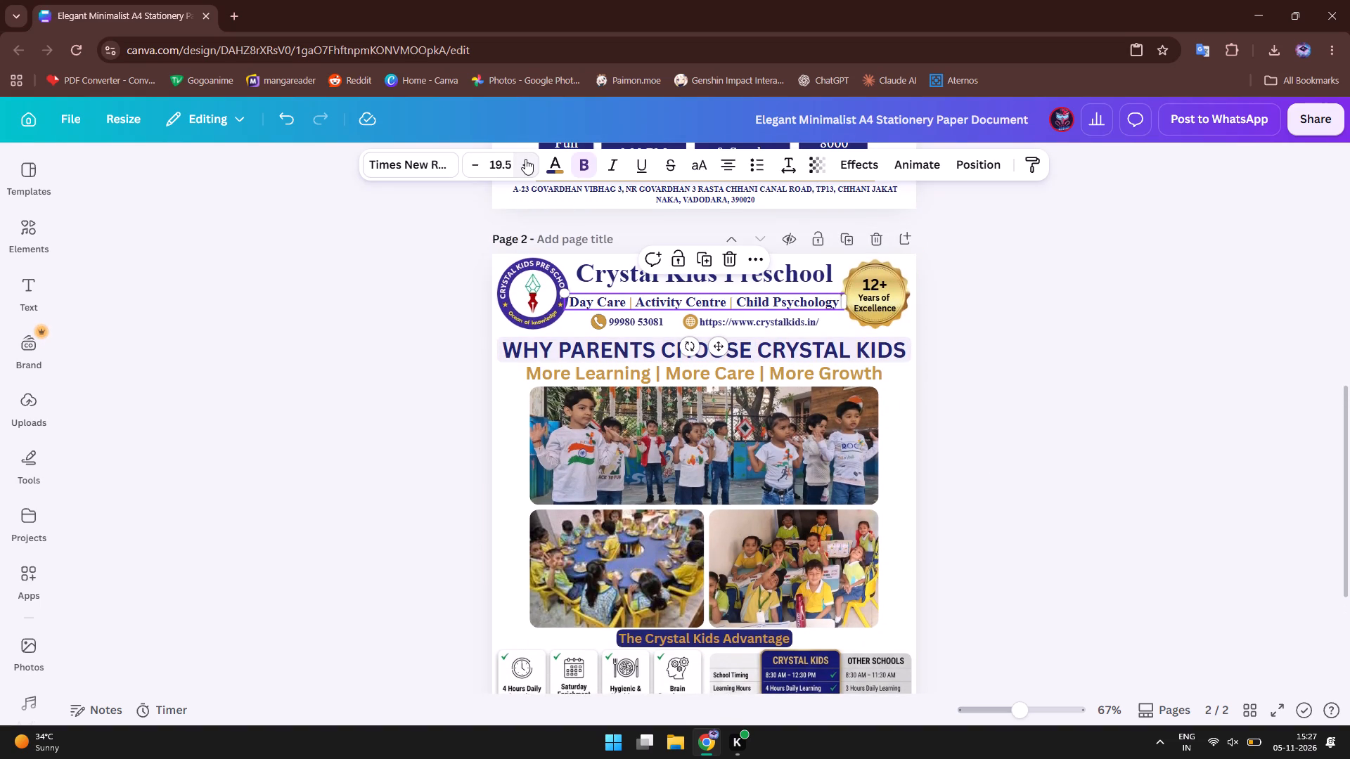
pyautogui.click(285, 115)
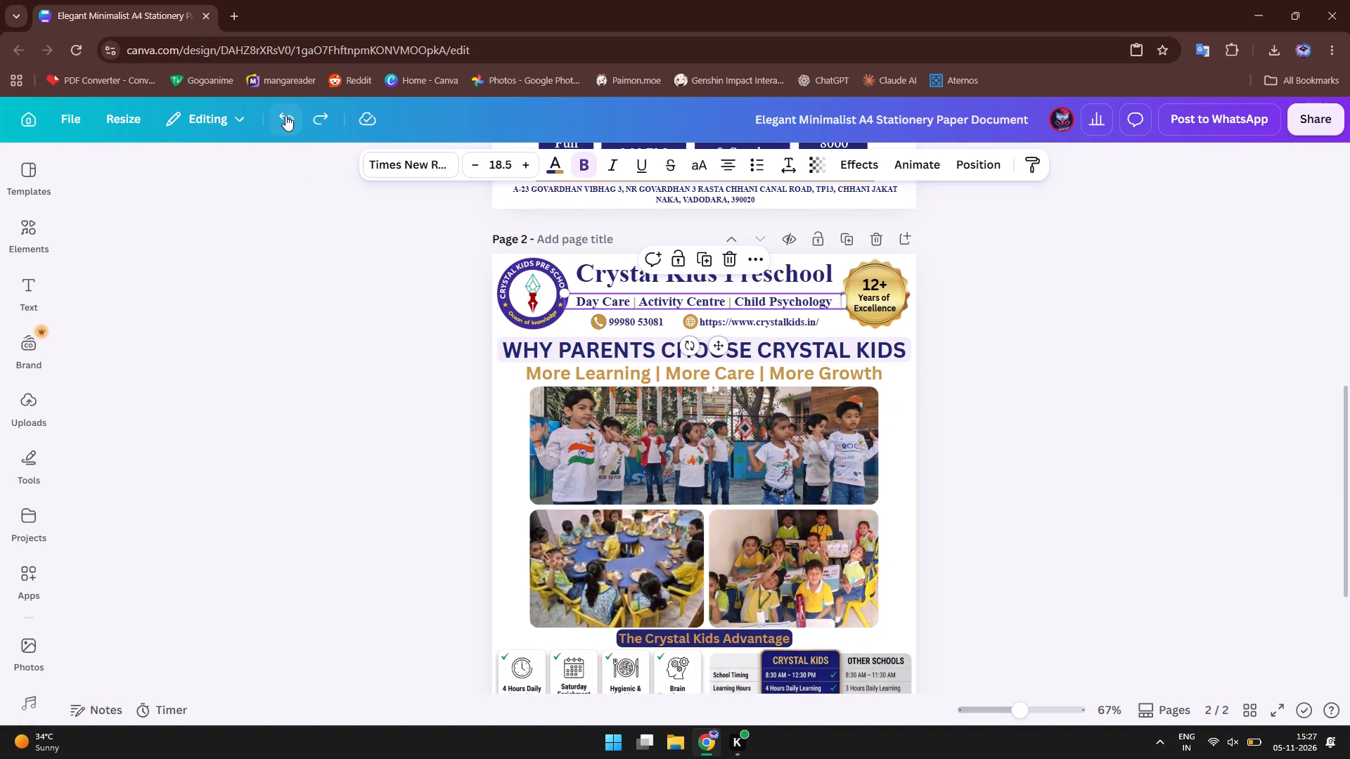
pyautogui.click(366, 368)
# Check the full flyer once more, from the bottom of page 2 back to the whole of page 1.
pyautogui.scroll(-4, 366, 368)
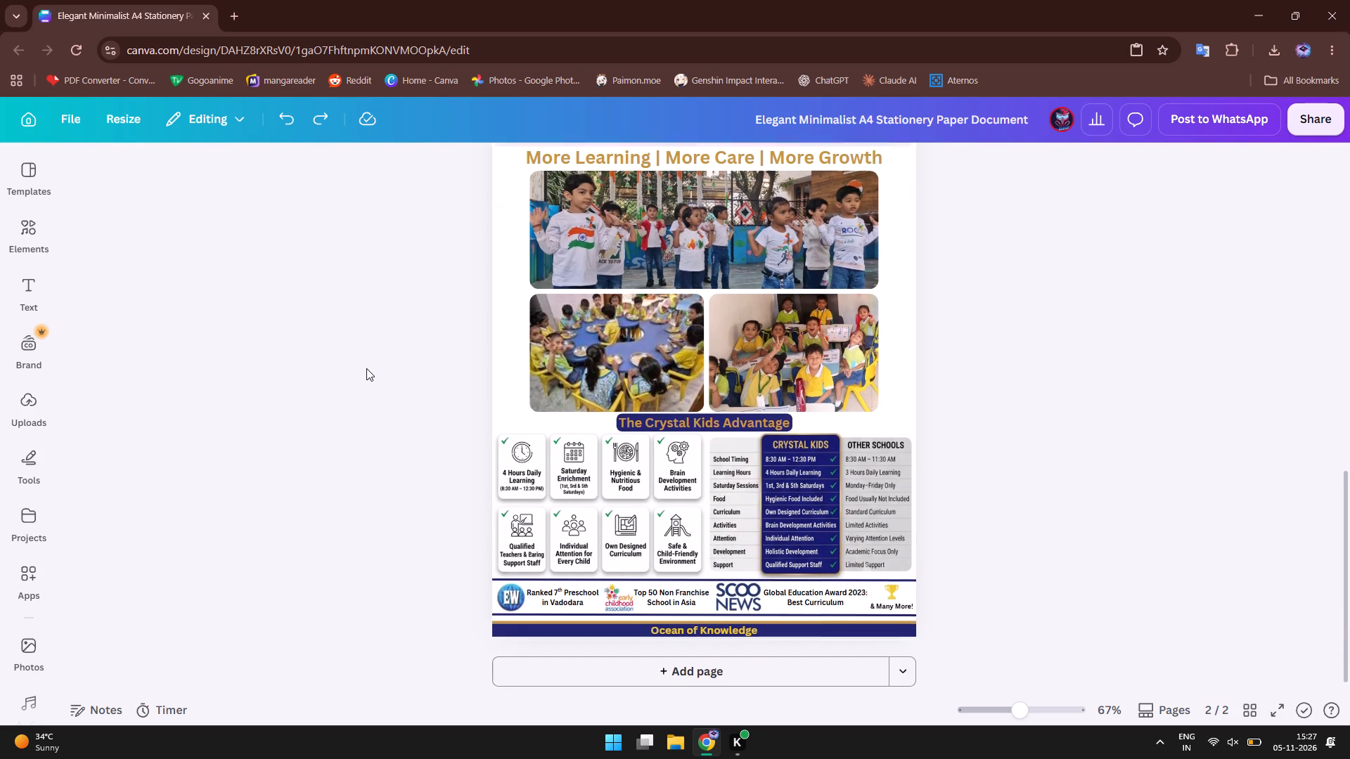
pyautogui.scroll(-1, 366, 368)
pyautogui.scroll(3, 366, 368)
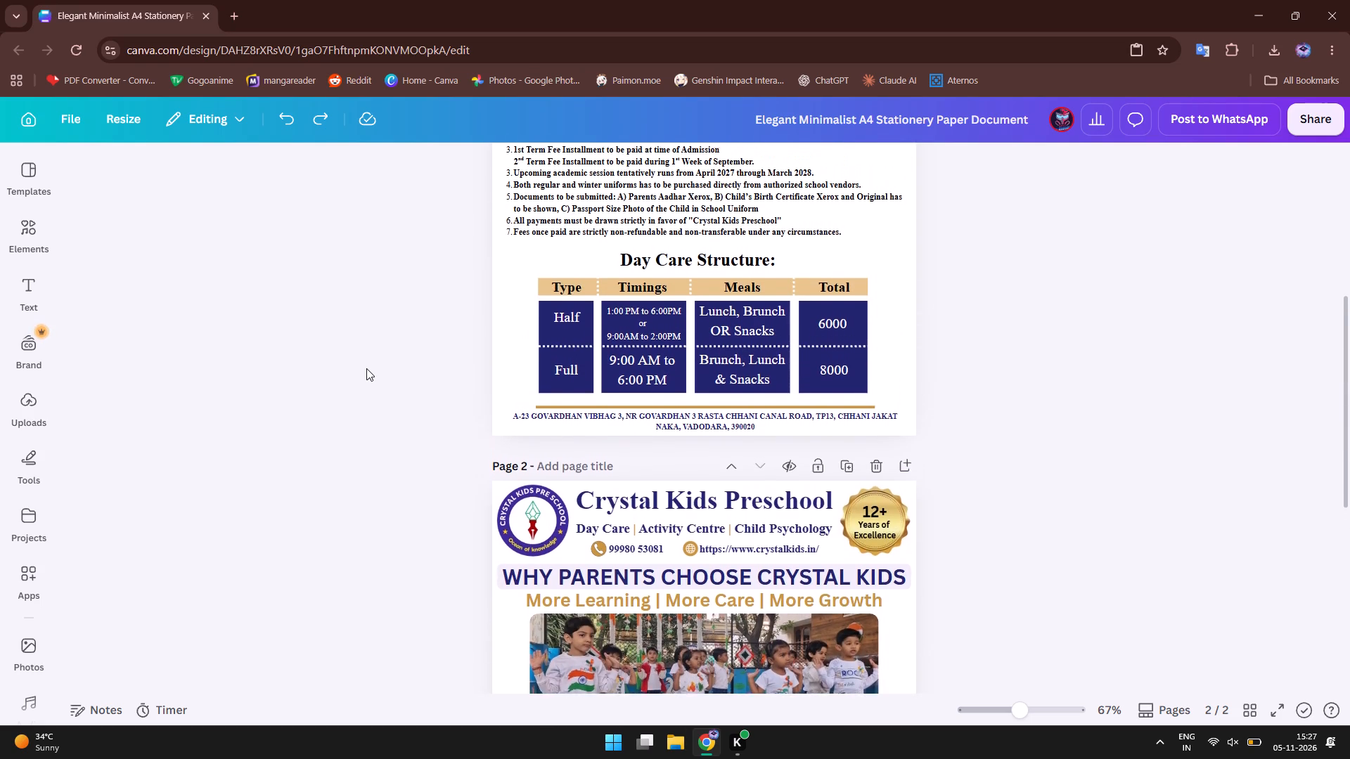
pyautogui.scroll(3, 366, 368)
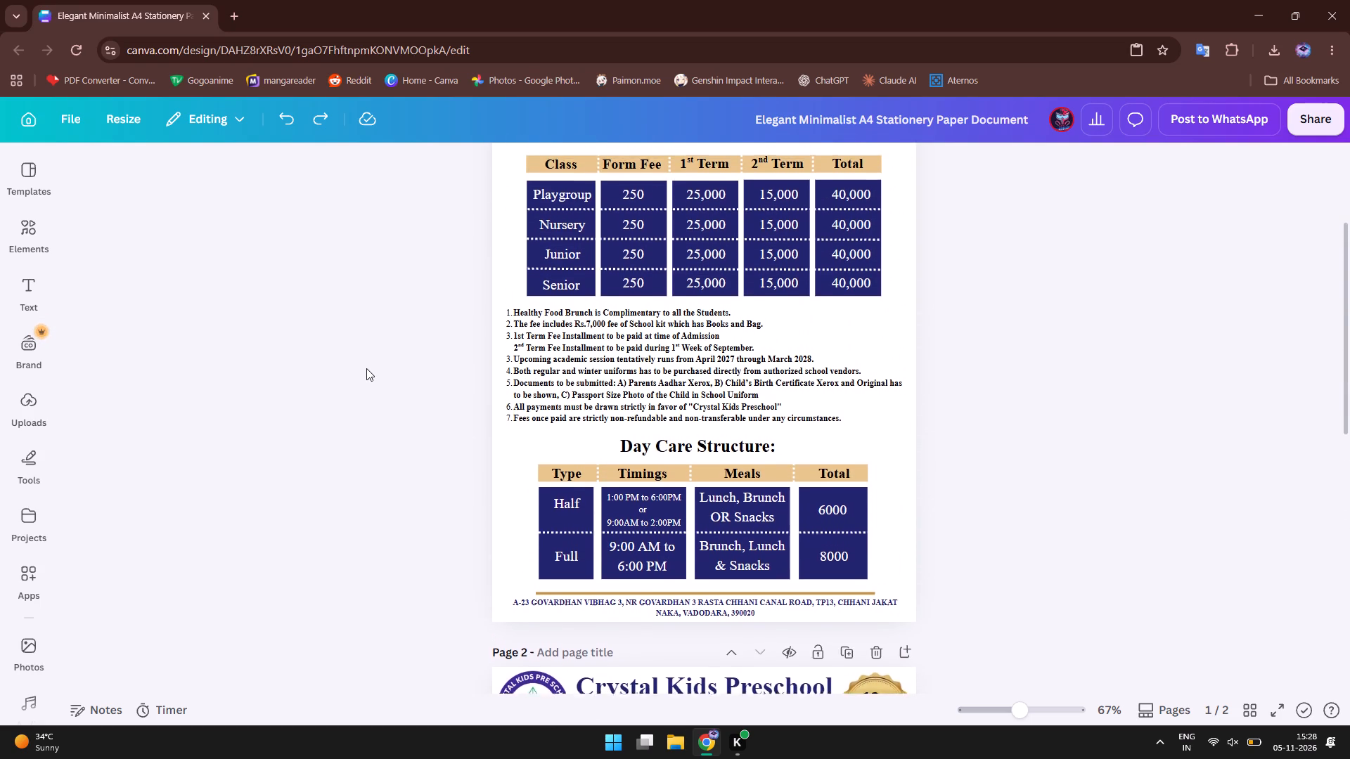
pyautogui.scroll(2, 366, 368)
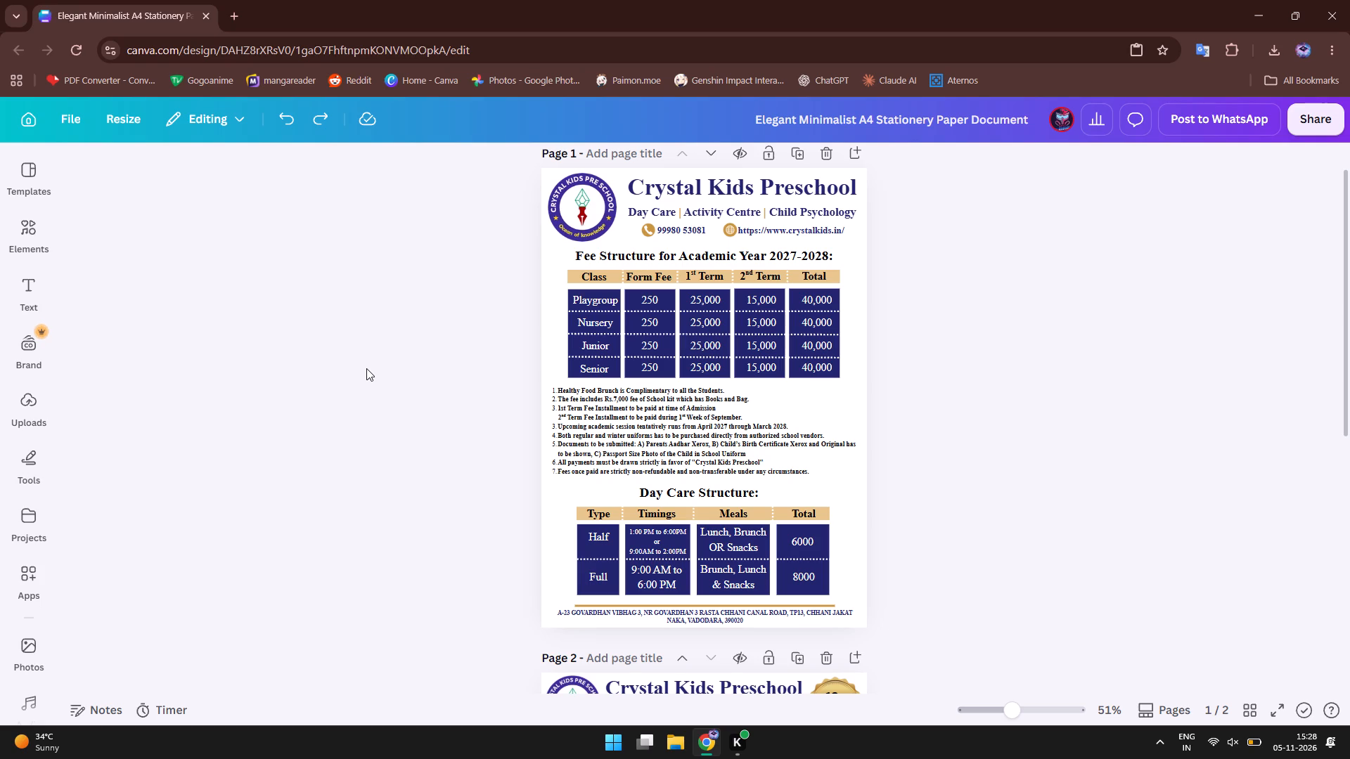
# Rename the design as "CK Fee Structure 2027-28".
pyautogui.click(834, 128)
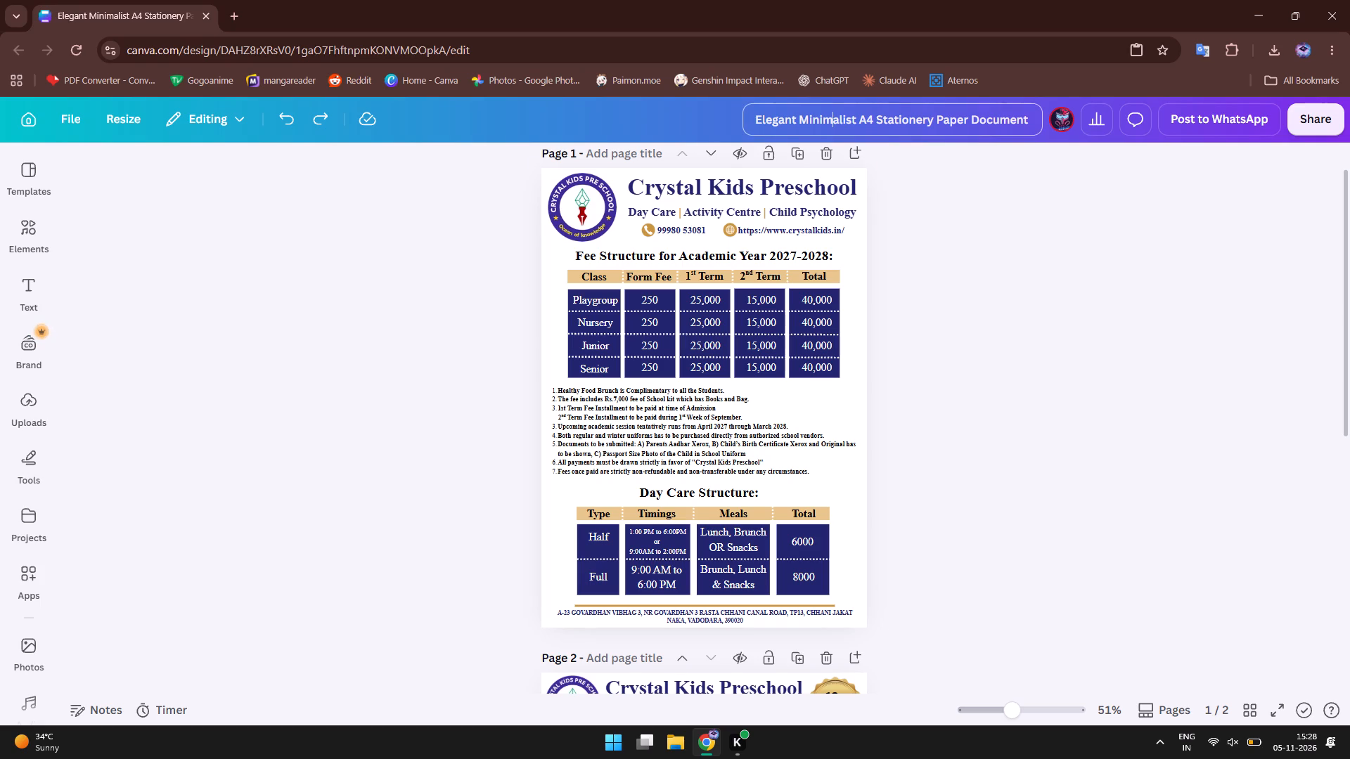
pyautogui.moveTo(1034, 125); pyautogui.dragTo(745, 122)
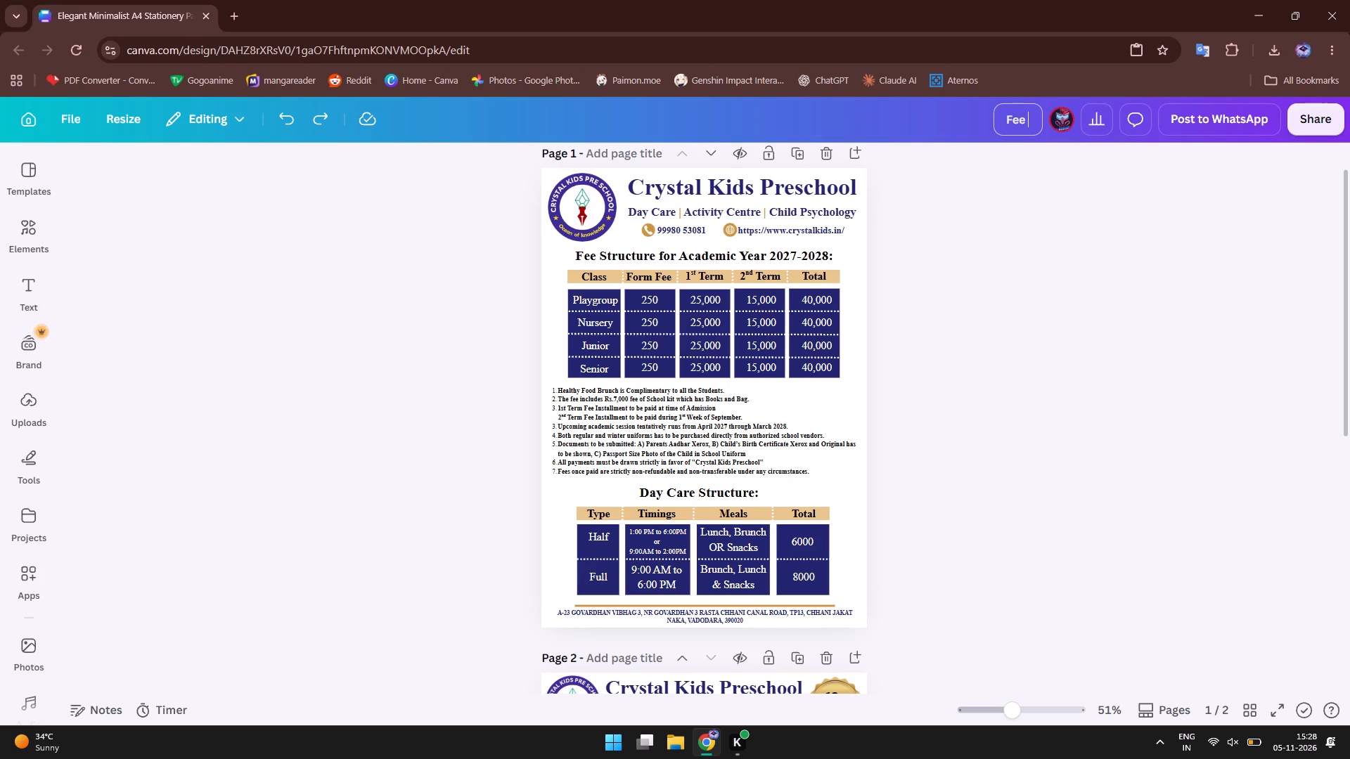
pyautogui.write('tructure')
pyautogui.press('space')
pyautogui.write('2026')
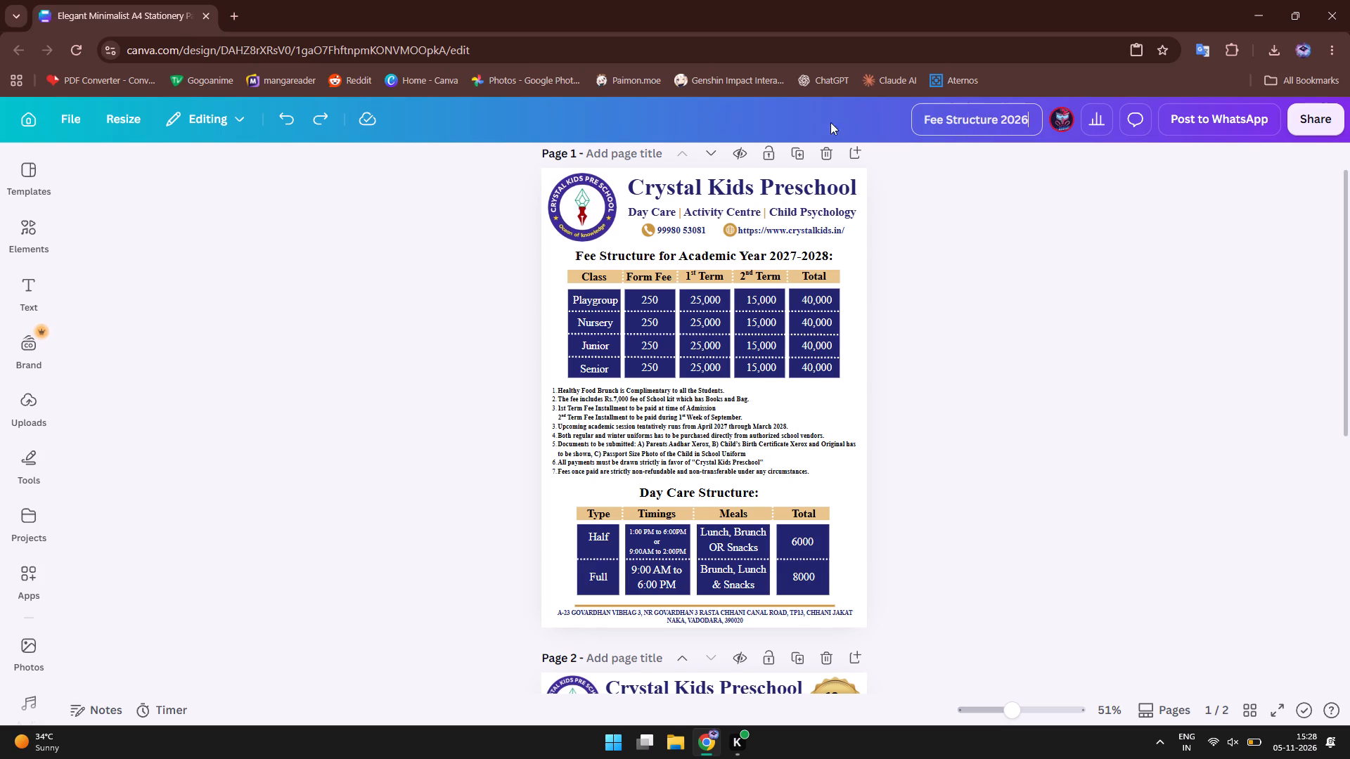
pyautogui.press('BackSpace')
pyautogui.write('7-28')
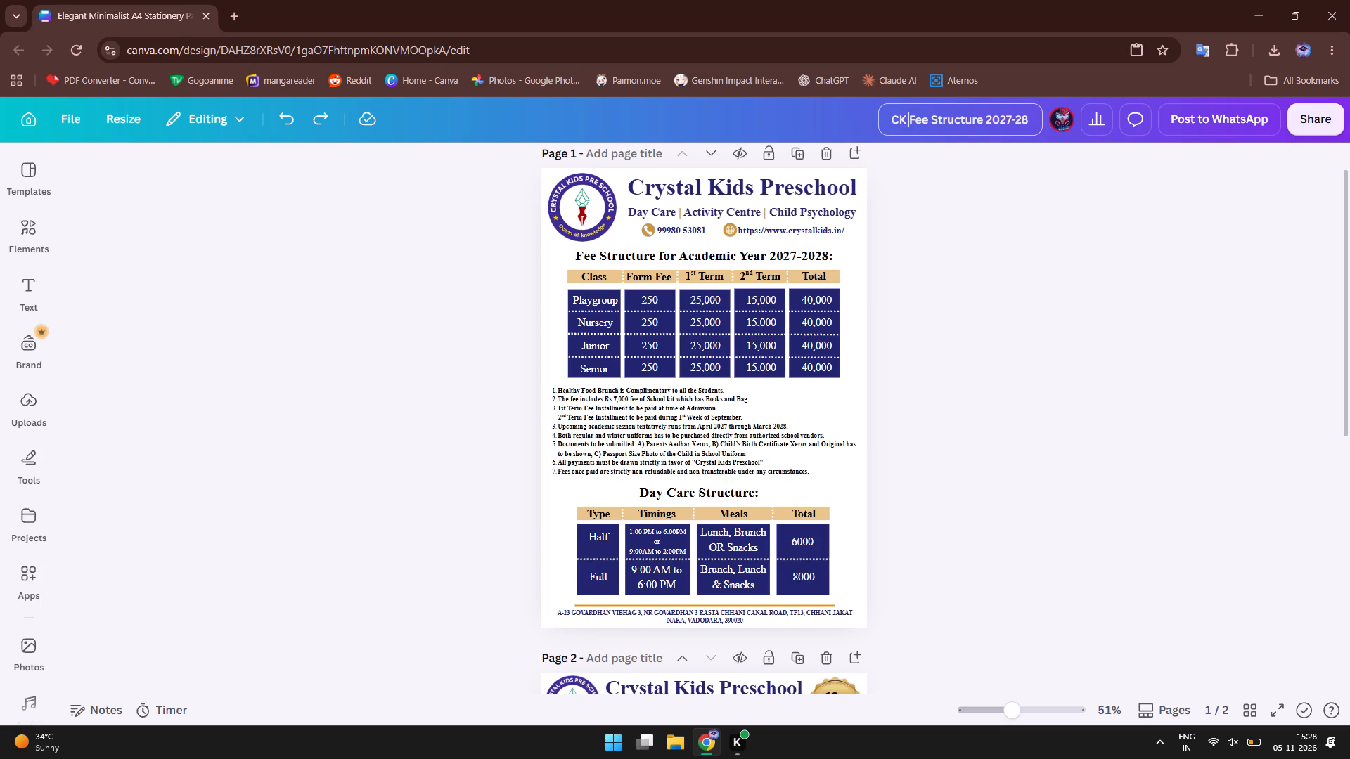
pyautogui.press('Return')
pyautogui.click(1081, 240)
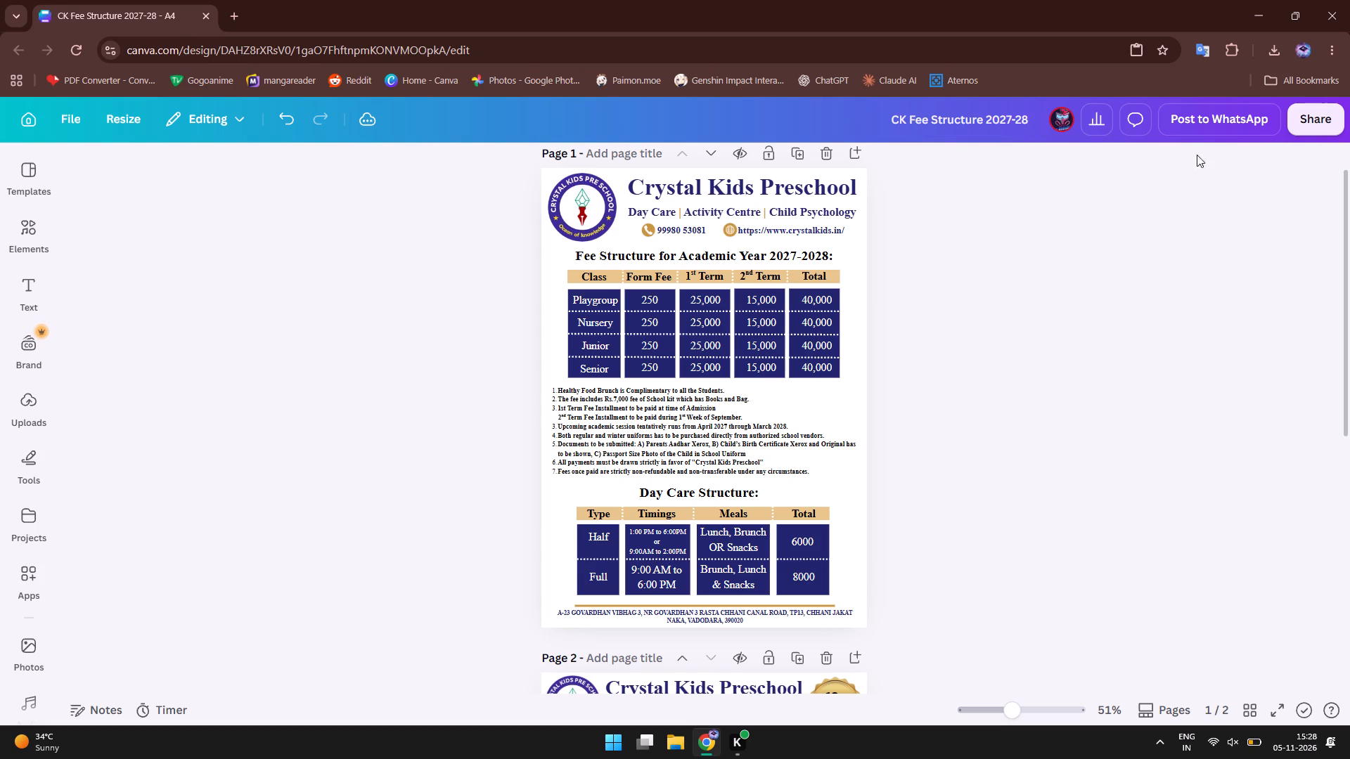
# Leave the design for the Canva home page, go to the recent designs area and open a new browser tab.
pyautogui.click(18, 126)
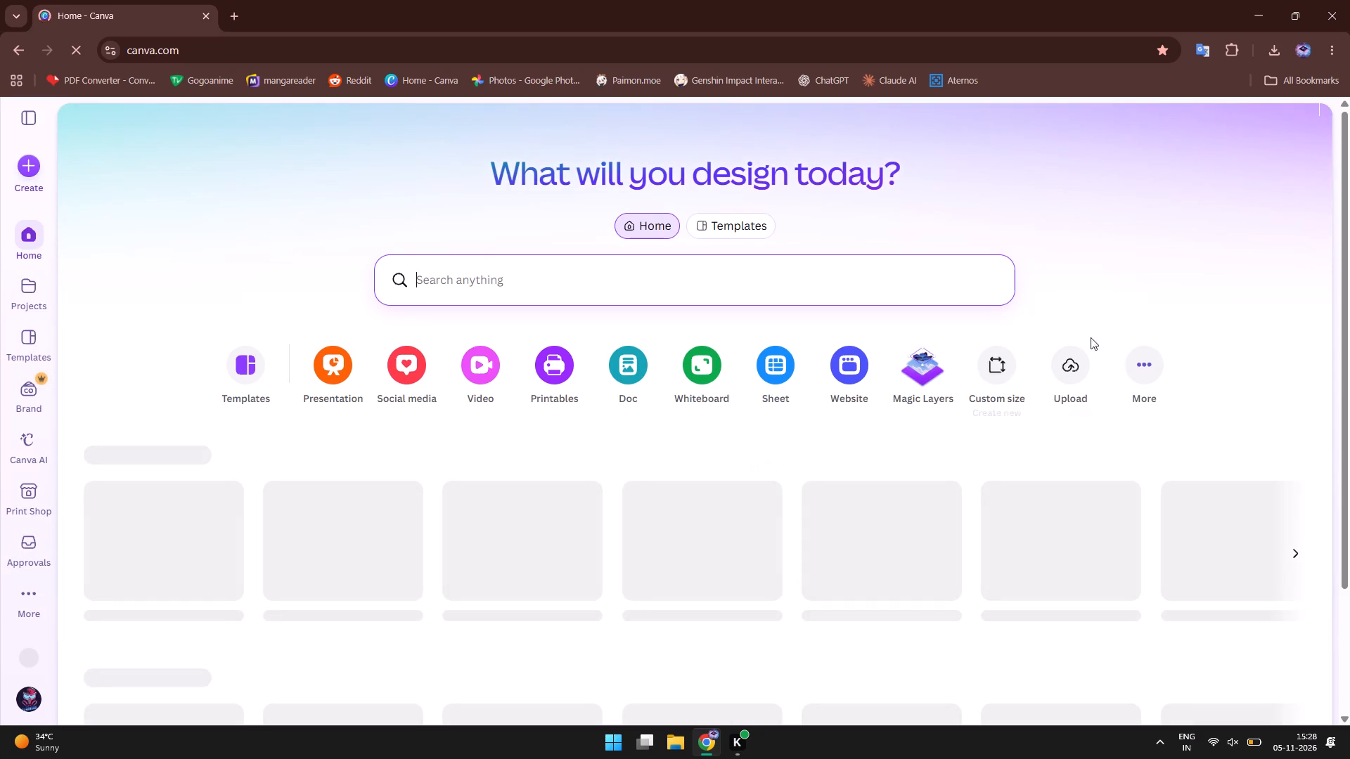
pyautogui.scroll(-2, 1164, 420)
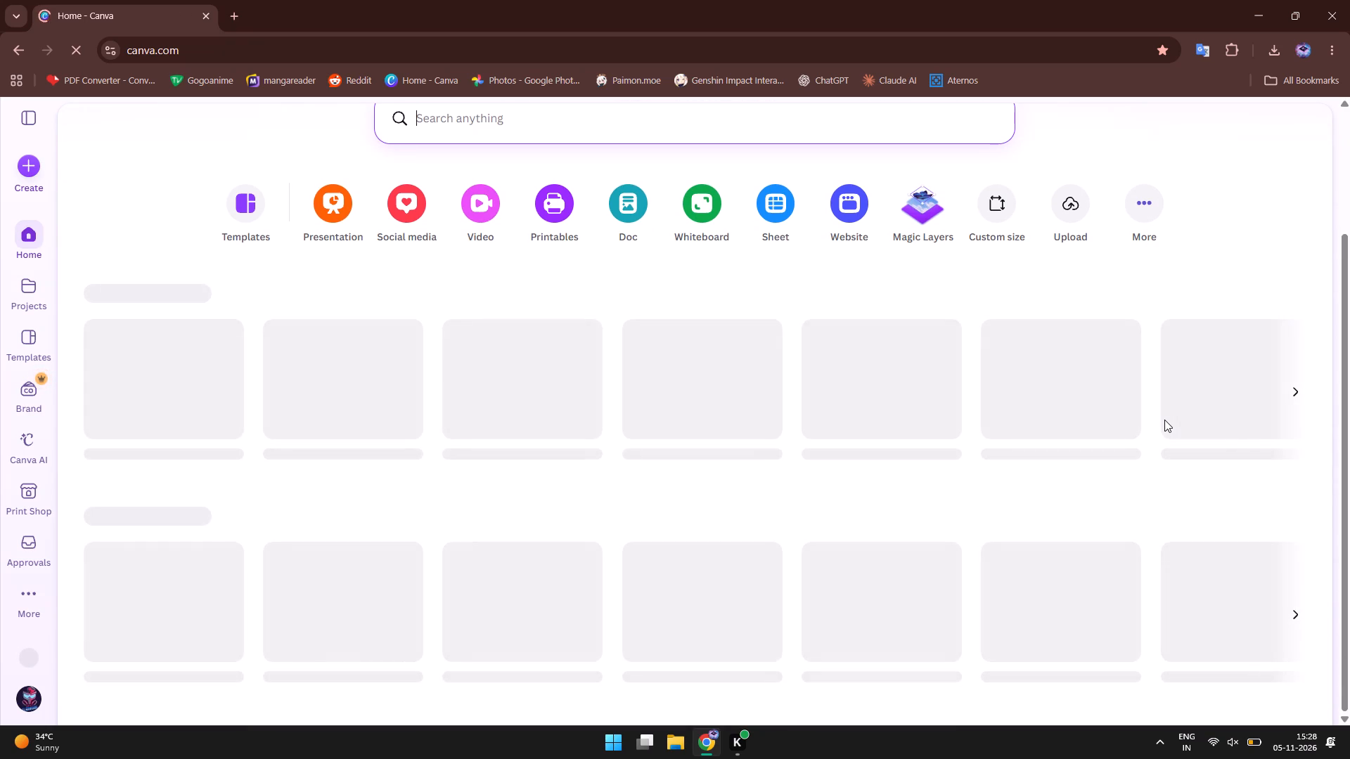
pyautogui.scroll(-1, 1164, 420)
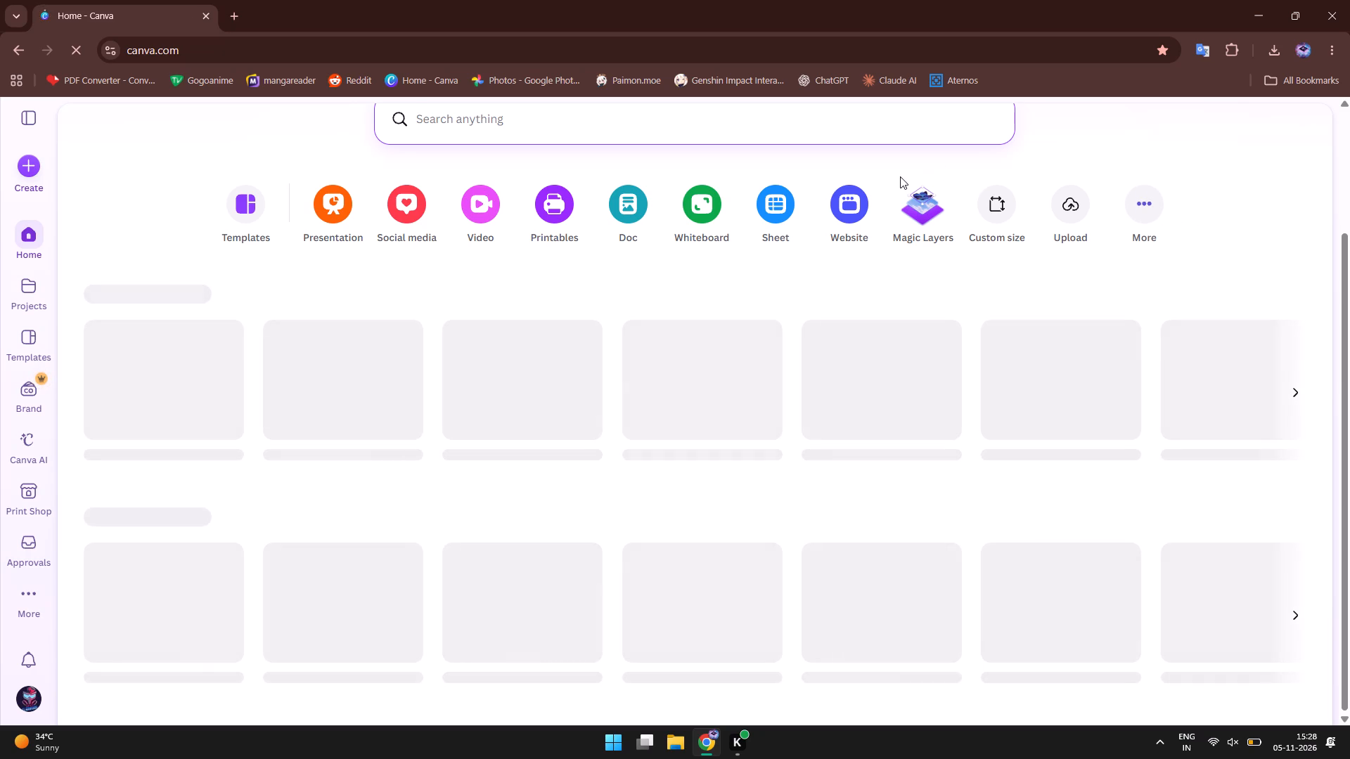
pyautogui.click(231, 8)
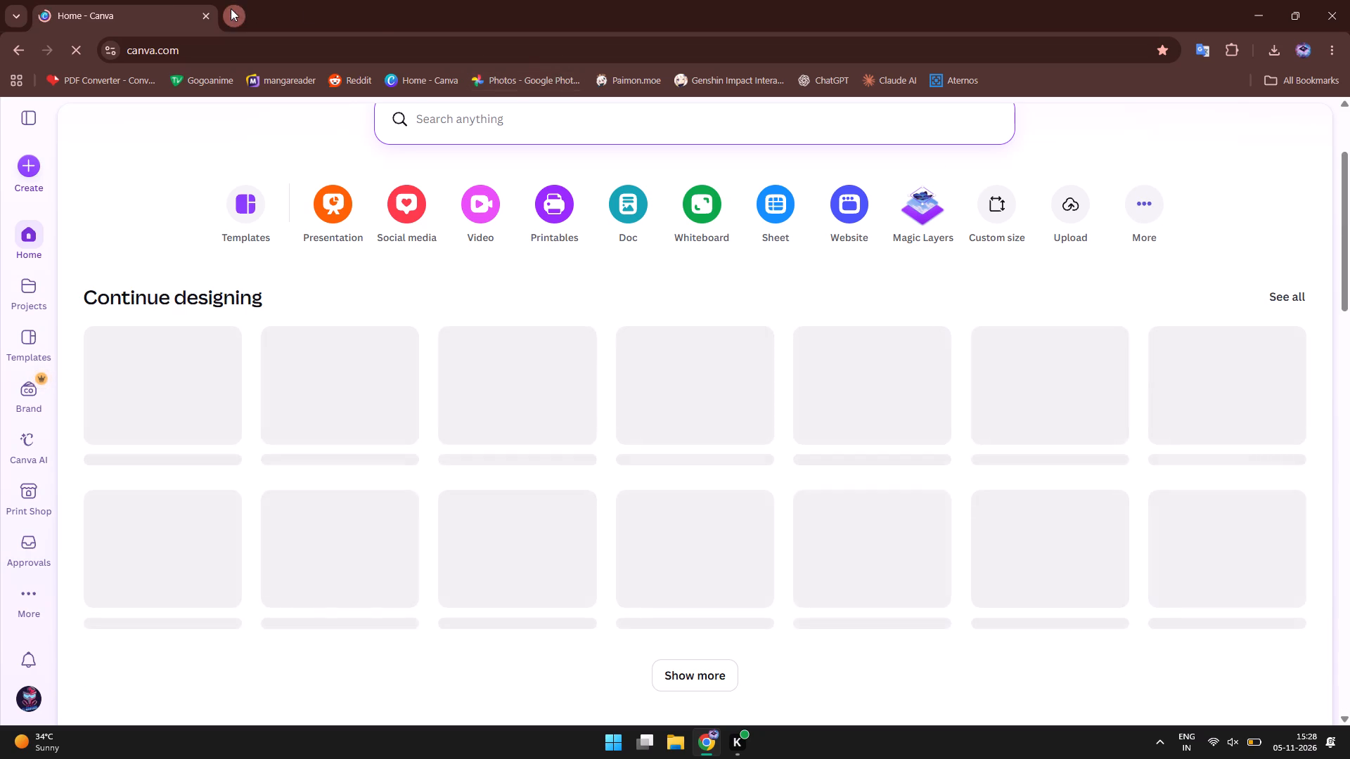